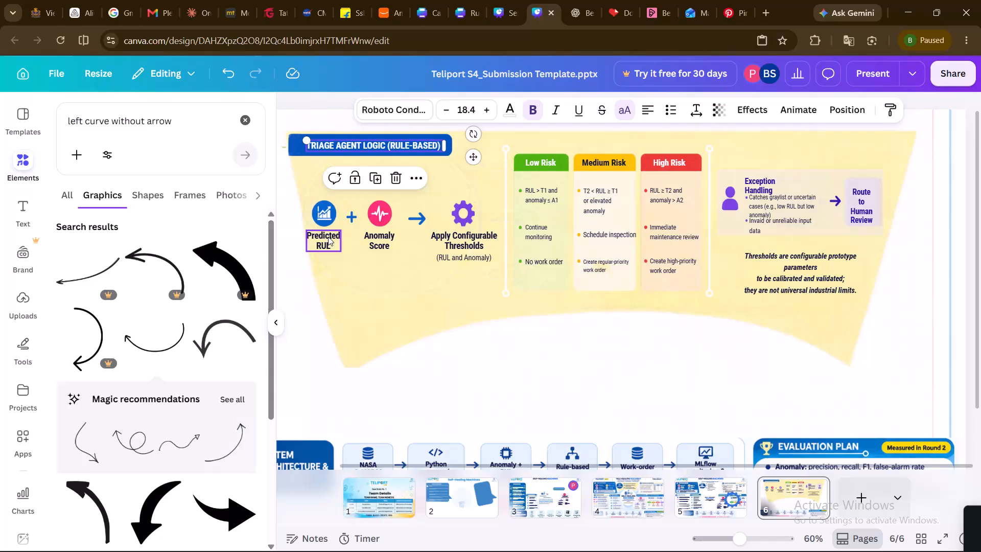
# Change the font of all text in the Triage Agent Logic section, from heading to threshold note, to Poppins.
pyautogui.keyDown('shift'); pyautogui.click(328, 237); pyautogui.keyUp('shift')
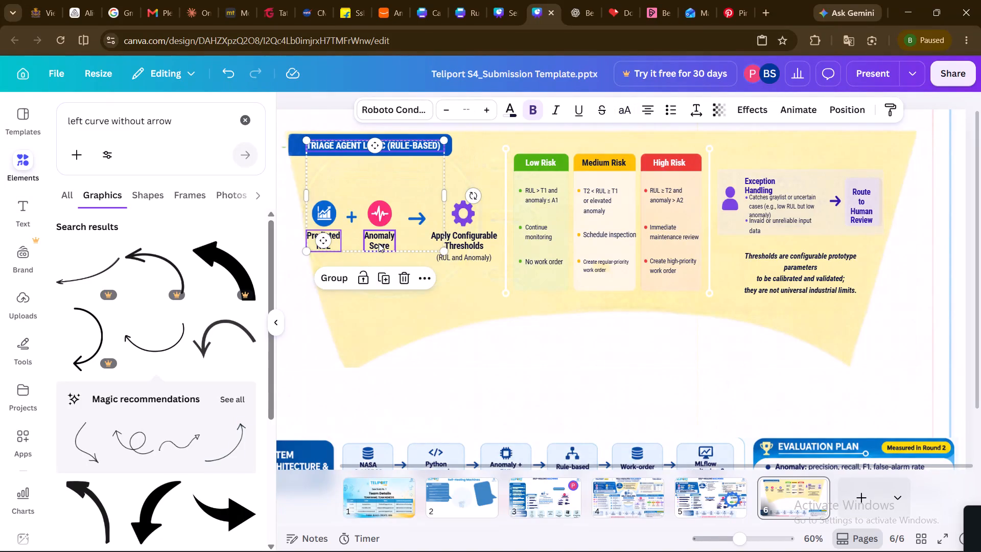
pyautogui.keyDown('shift'); pyautogui.click(379, 243); pyautogui.keyUp('shift')
pyautogui.keyDown('shift'); pyautogui.click(468, 238); pyautogui.keyUp('shift')
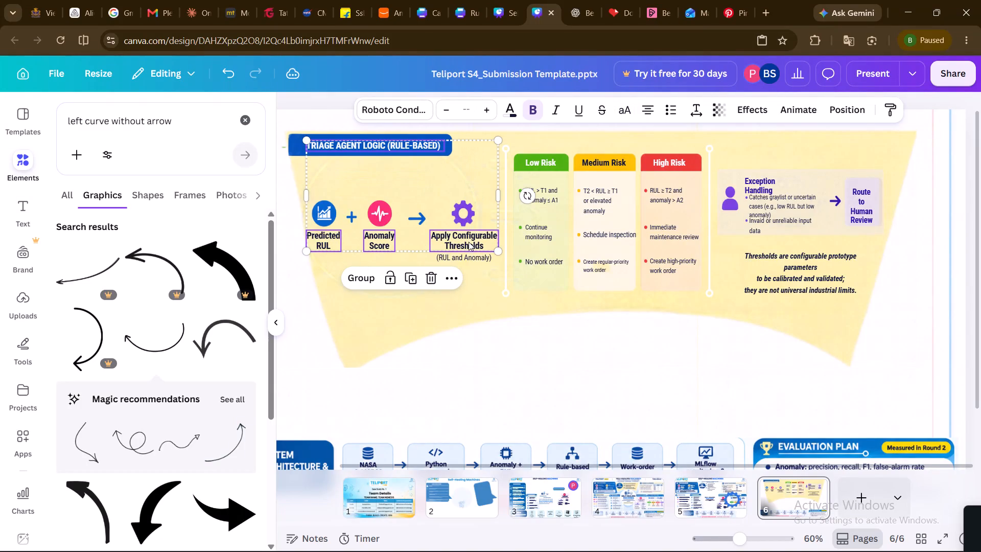
pyautogui.keyDown('shift'); pyautogui.click(473, 262); pyautogui.keyUp('shift')
pyautogui.keyDown('shift'); pyautogui.click(549, 194); pyautogui.keyUp('shift')
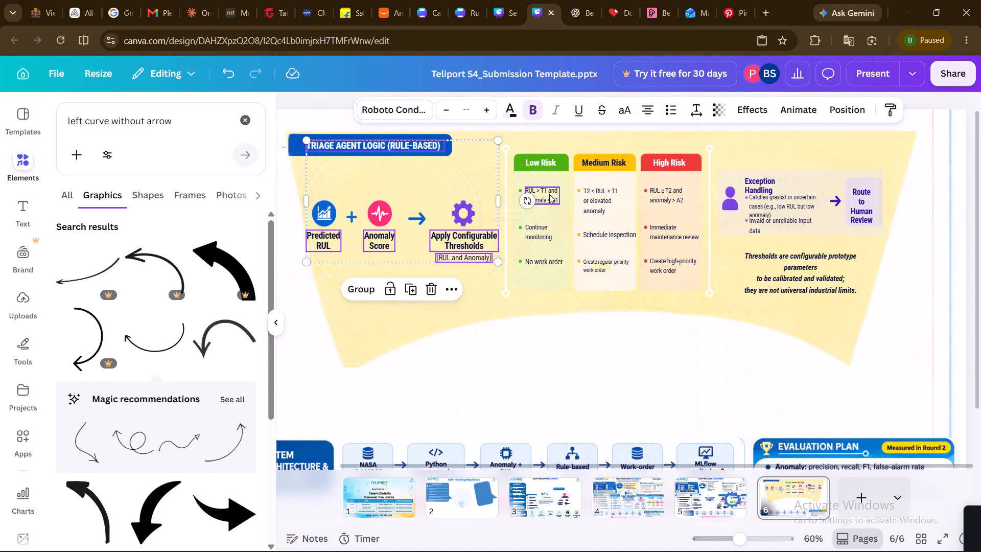
pyautogui.keyDown('shift'); pyautogui.click(542, 167); pyautogui.keyUp('shift')
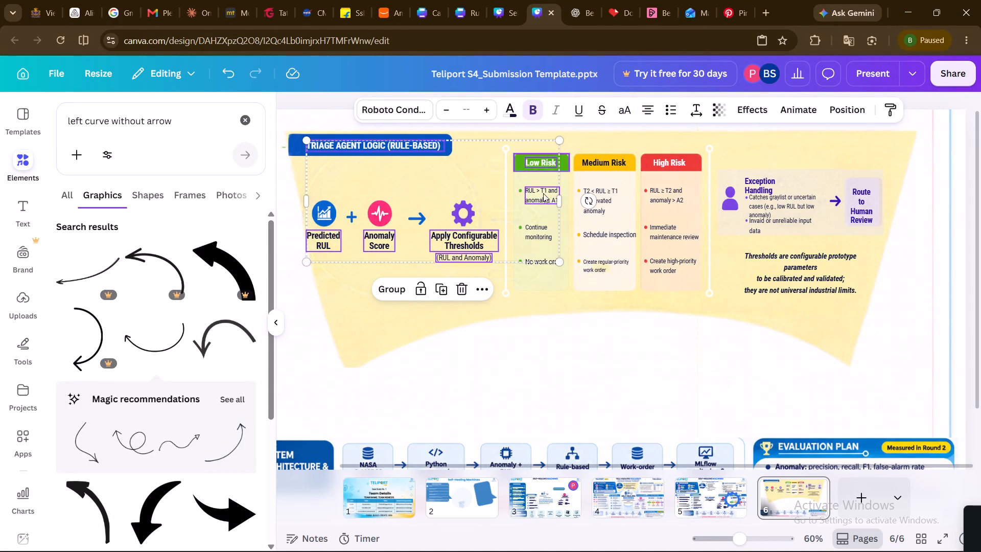
pyautogui.keyDown('shift'); pyautogui.click(544, 229); pyautogui.keyUp('shift')
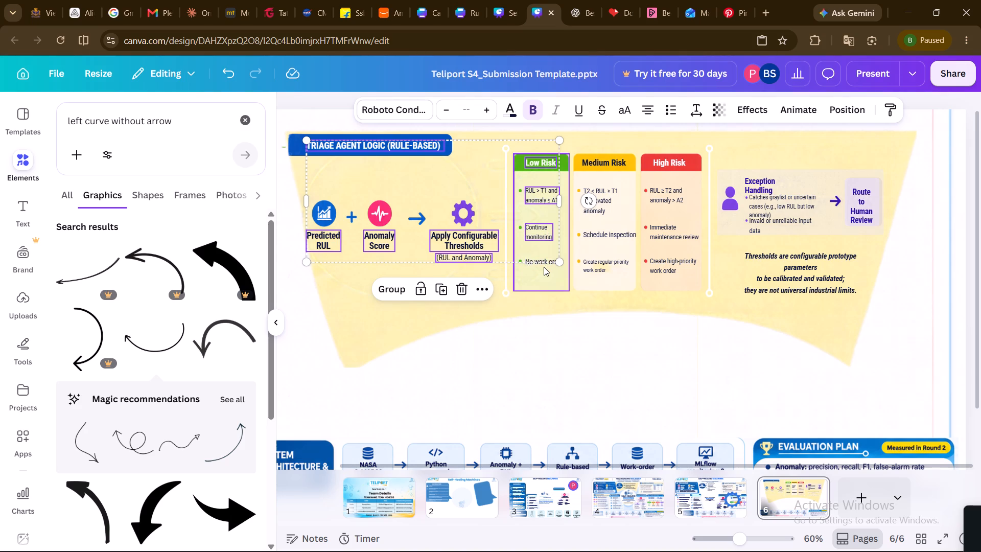
pyautogui.keyDown('shift'); pyautogui.click(544, 266); pyautogui.keyUp('shift')
pyautogui.keyDown('shift'); pyautogui.click(597, 260); pyautogui.keyUp('shift')
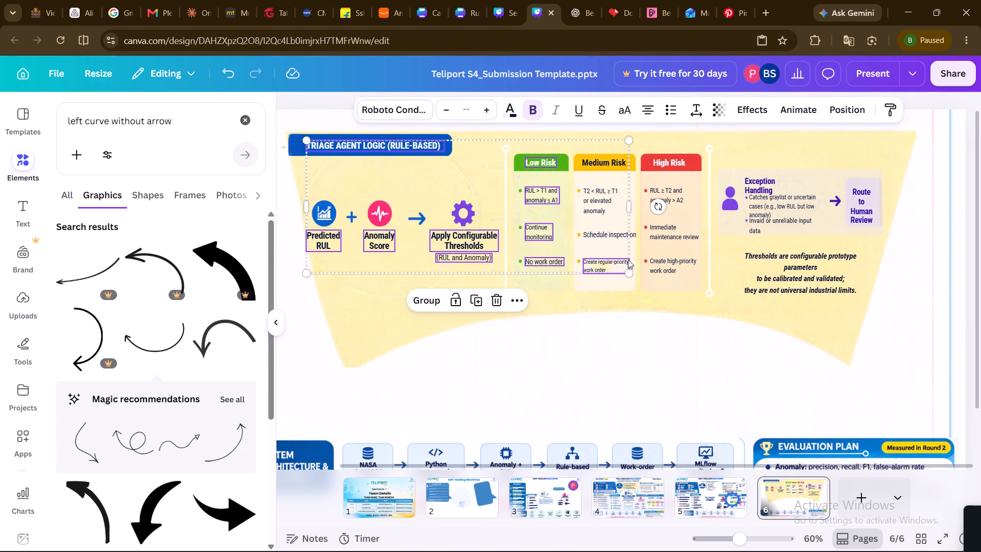
pyautogui.keyDown('shift'); pyautogui.click(664, 267); pyautogui.keyUp('shift')
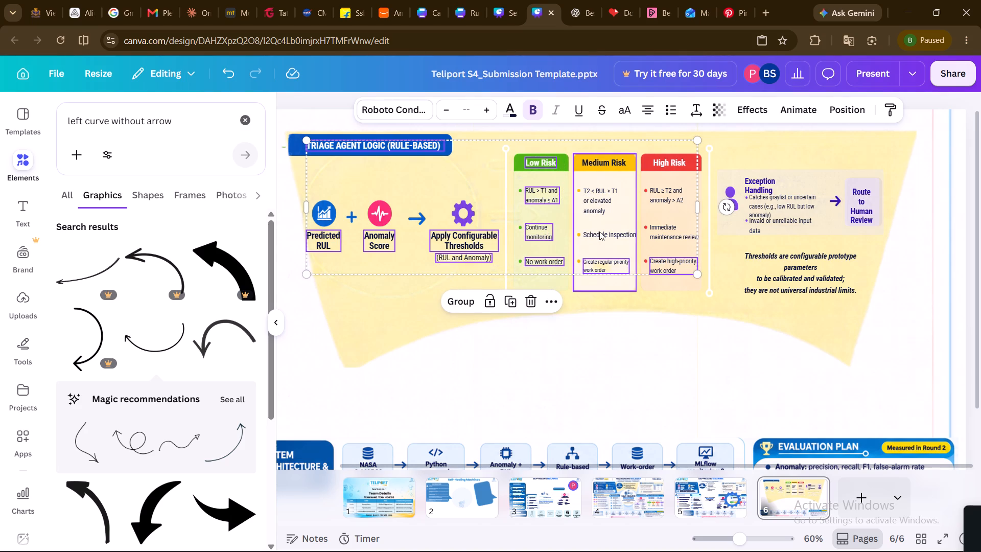
pyautogui.keyDown('shift'); pyautogui.click(599, 232); pyautogui.keyUp('shift')
pyautogui.keyDown('shift'); pyautogui.click(594, 194); pyautogui.keyUp('shift')
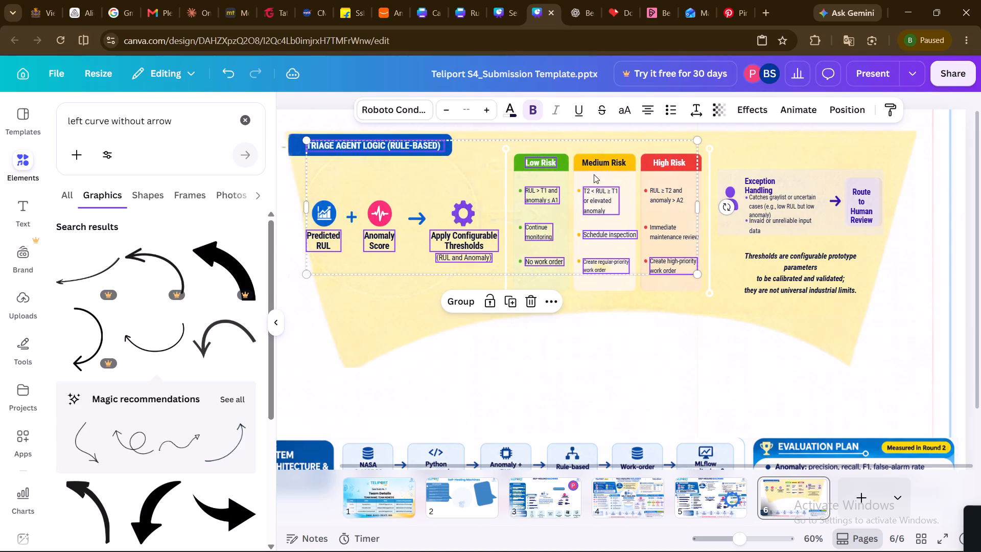
pyautogui.keyDown('shift'); pyautogui.click(595, 159); pyautogui.keyUp('shift')
pyautogui.keyDown('shift'); pyautogui.click(675, 164); pyautogui.keyUp('shift')
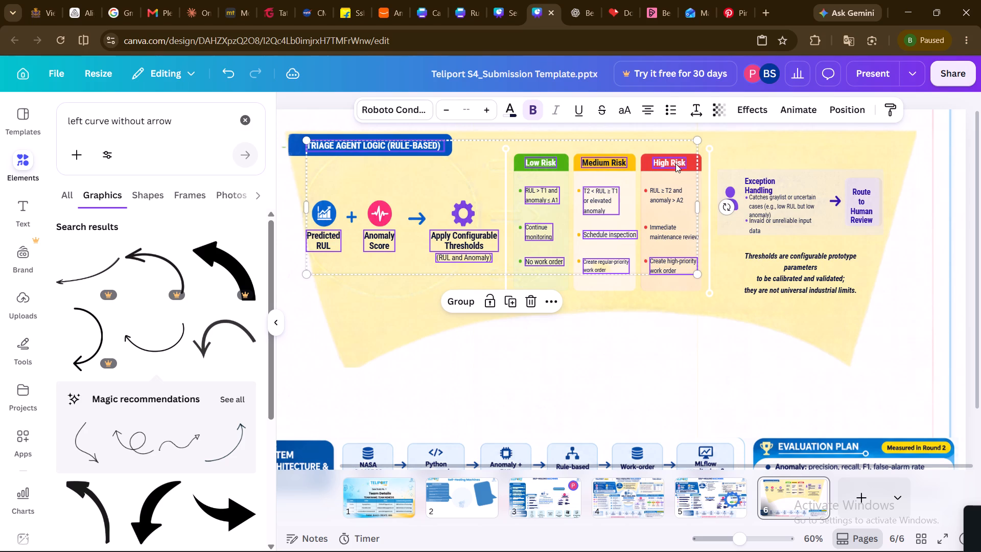
pyautogui.keyDown('shift'); pyautogui.click(674, 198); pyautogui.keyUp('shift')
pyautogui.keyDown('shift'); pyautogui.click(673, 233); pyautogui.keyUp('shift')
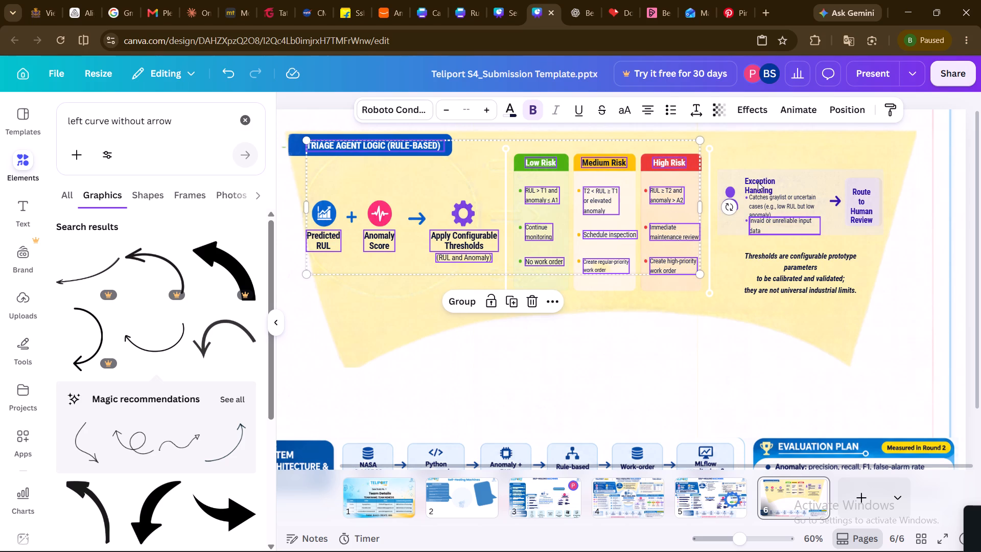
pyautogui.keyDown('shift'); pyautogui.click(756, 190); pyautogui.keyUp('shift')
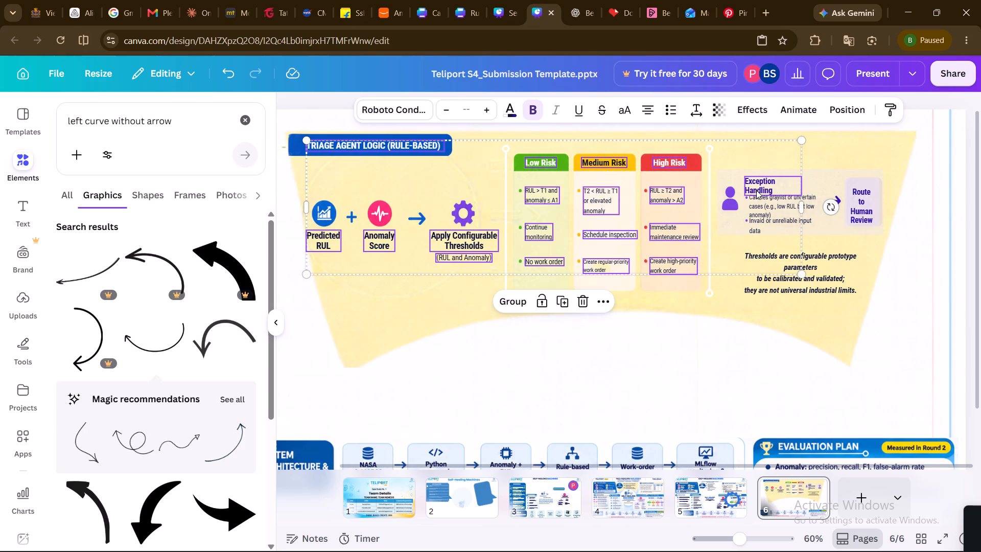
pyautogui.keyDown('shift'); pyautogui.click(758, 205); pyautogui.keyUp('shift')
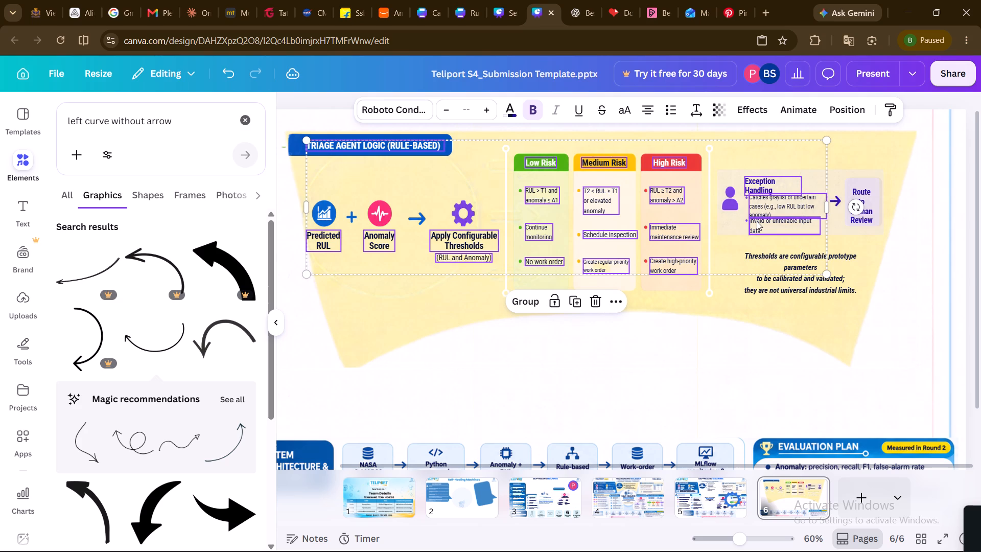
pyautogui.keyDown('shift'); pyautogui.click(757, 221); pyautogui.keyUp('shift')
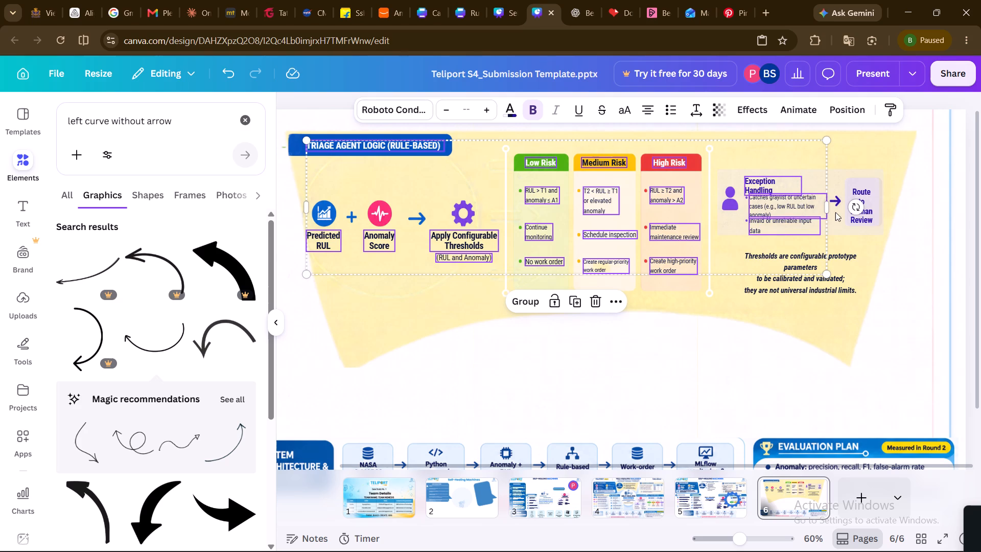
pyautogui.keyDown('shift'); pyautogui.click(857, 222); pyautogui.keyUp('shift')
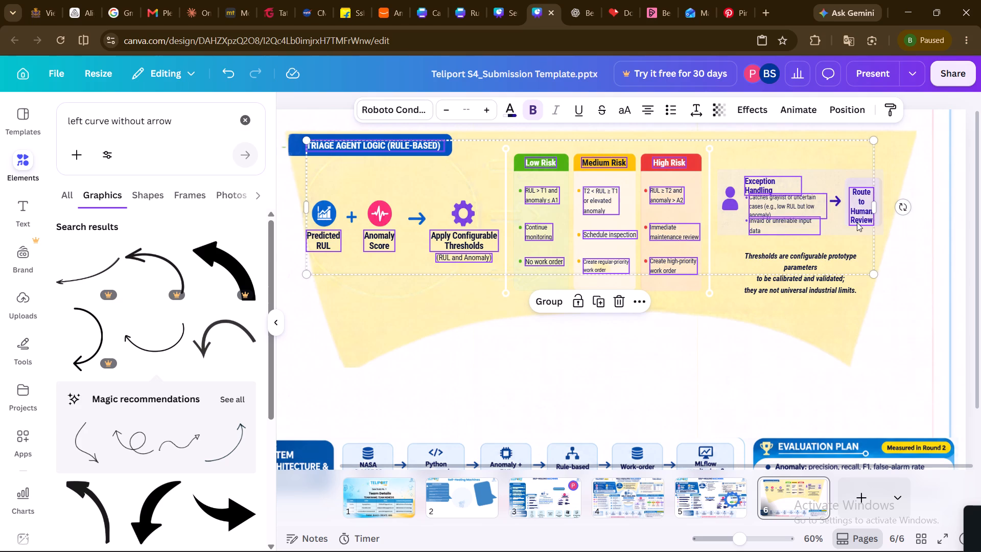
pyautogui.keyDown('shift'); pyautogui.click(806, 274); pyautogui.keyUp('shift')
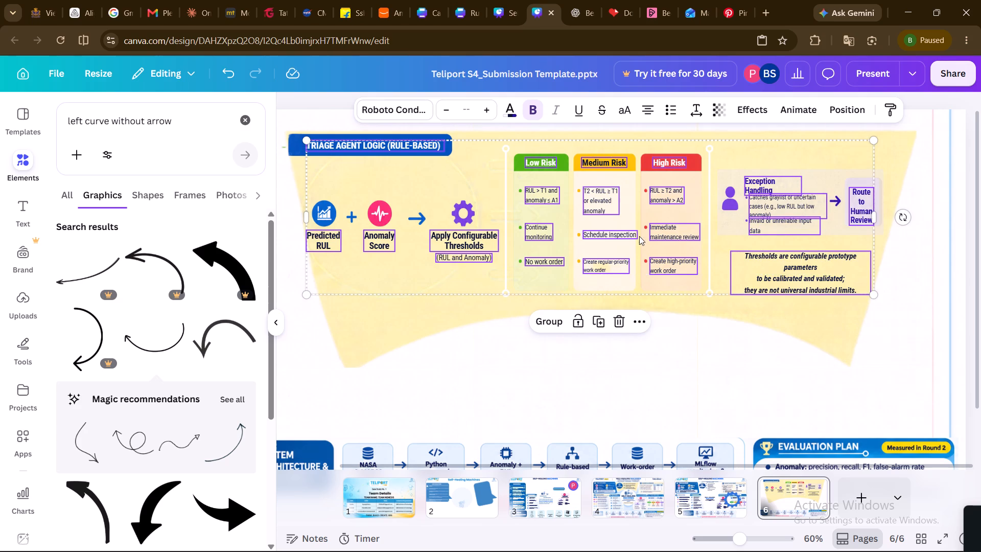
pyautogui.click(399, 104)
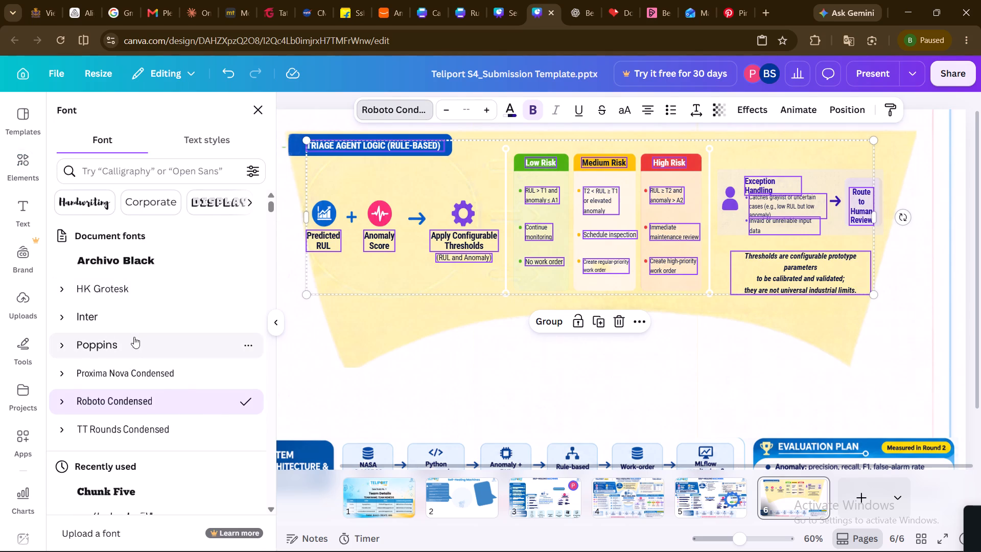
pyautogui.click(132, 351)
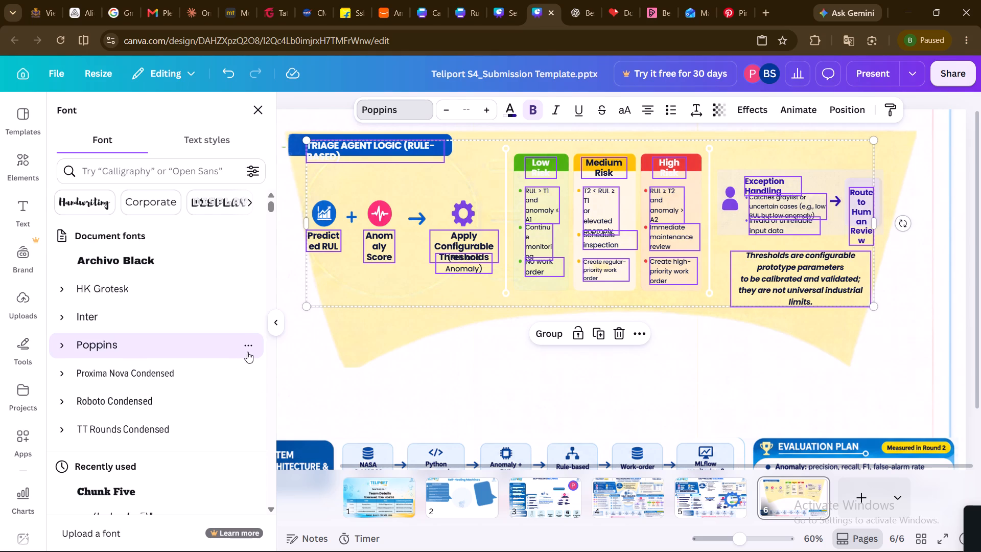
pyautogui.click(341, 377)
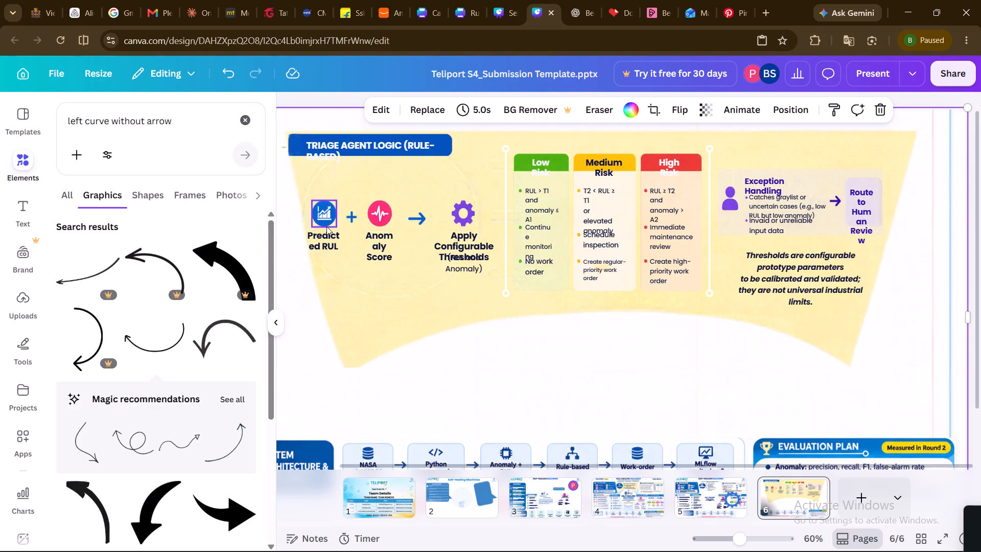
# Widen the "Predicted RUL" text box to about 118 so that "Predicted" fits on one line.
pyautogui.click(325, 244)
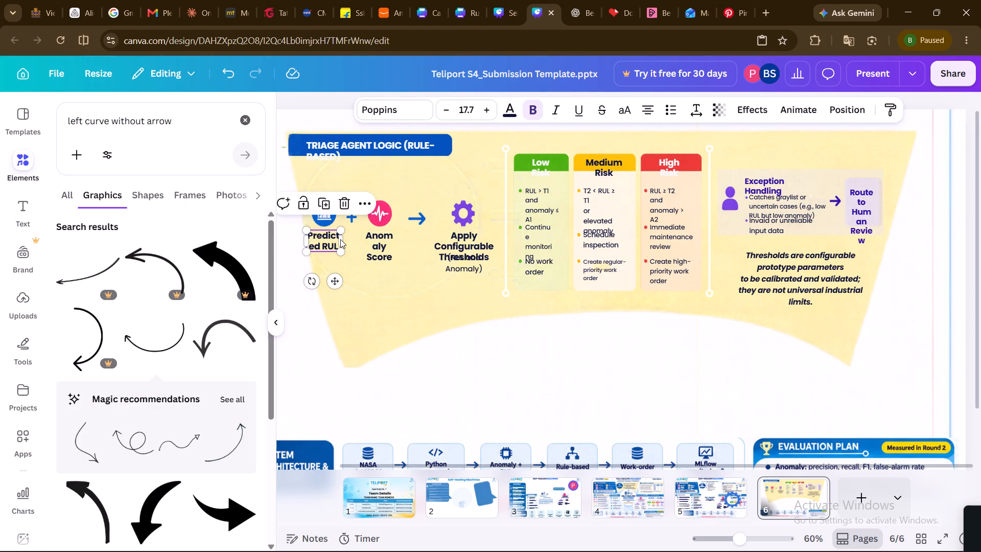
pyautogui.moveTo(342, 239); pyautogui.dragTo(347, 239)
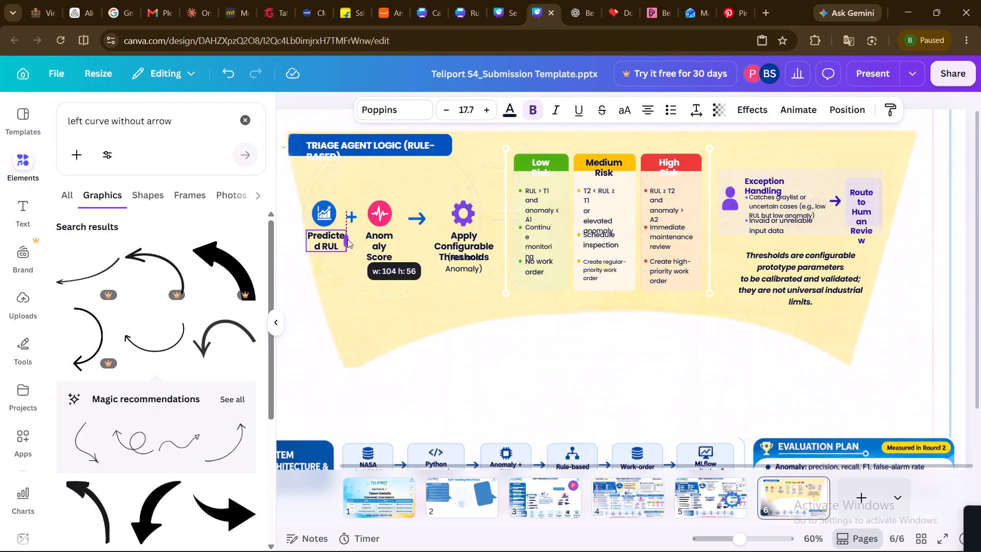
pyautogui.moveTo(347, 239); pyautogui.dragTo(353, 239)
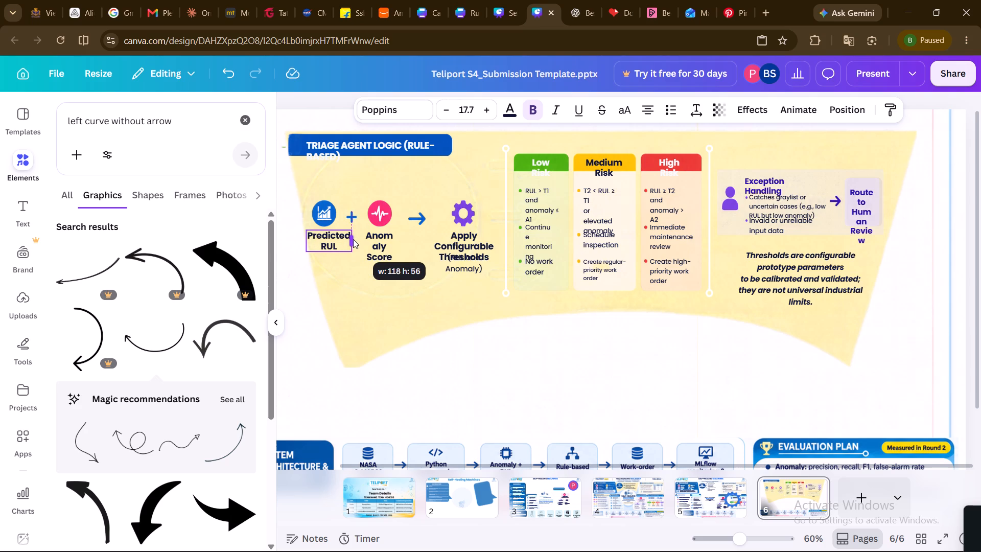
pyautogui.moveTo(353, 239); pyautogui.dragTo(353, 239)
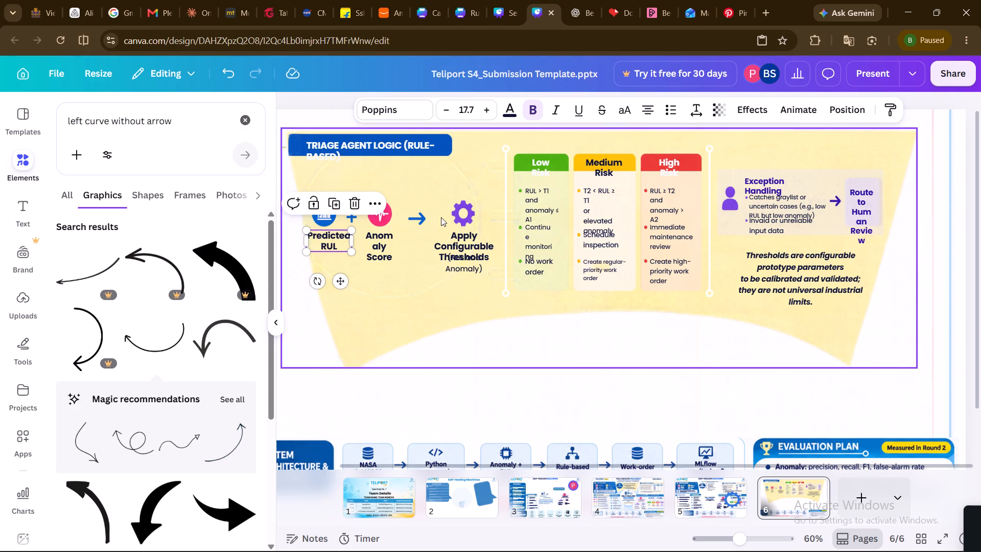
# Shift the blue arrow, the anomaly icon with its label, the plus sign and the RUL chart icon slightly right to even the spacing.
pyautogui.moveTo(417, 219); pyautogui.dragTo(425, 218)
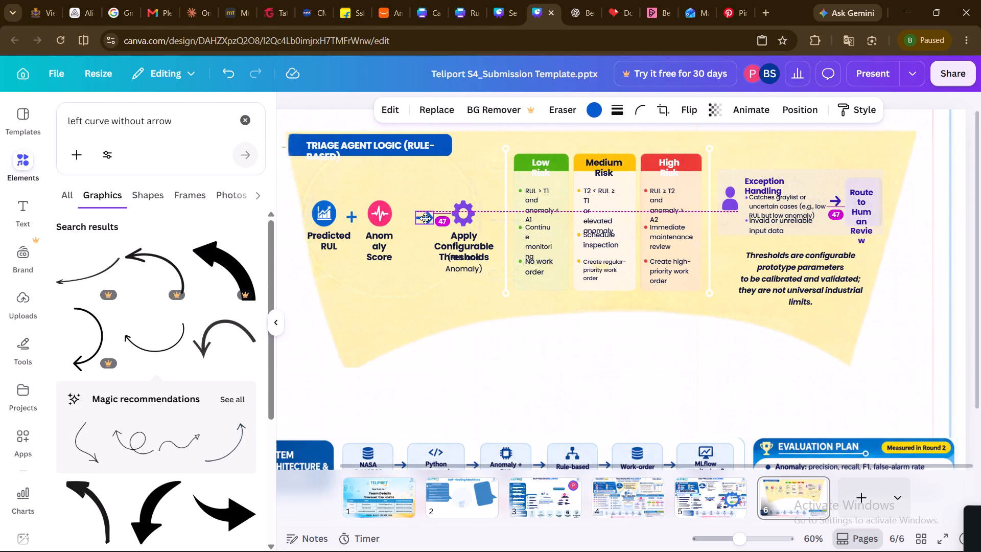
pyautogui.moveTo(425, 218); pyautogui.dragTo(424, 218)
pyautogui.moveTo(379, 214); pyautogui.dragTo(391, 214)
pyautogui.moveTo(379, 236); pyautogui.dragTo(395, 236)
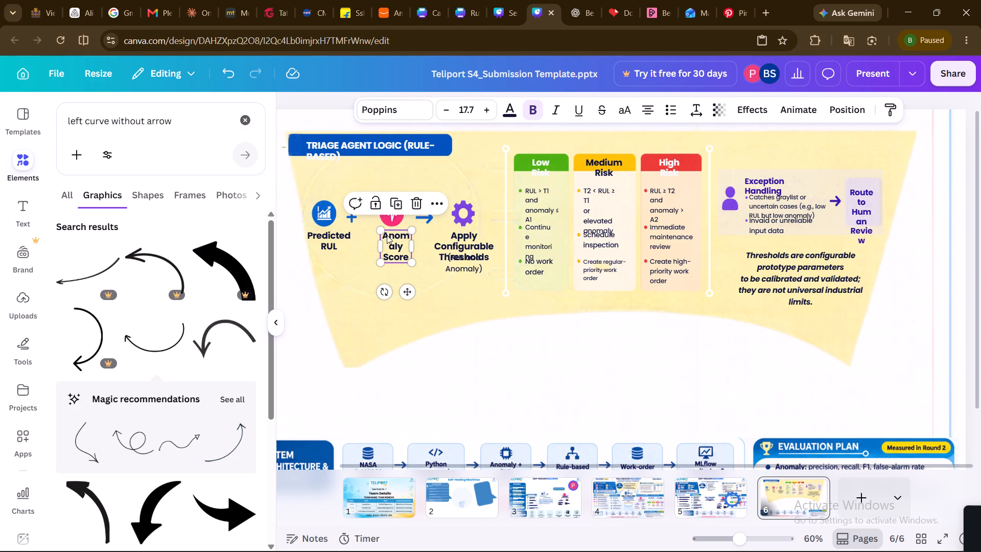
pyautogui.moveTo(352, 220); pyautogui.dragTo(361, 220)
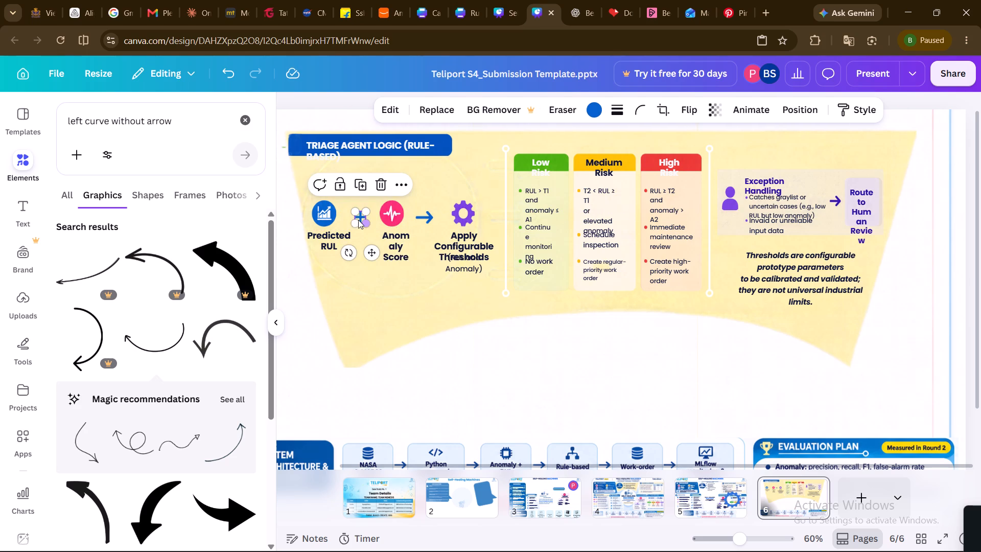
pyautogui.moveTo(323, 214); pyautogui.dragTo(328, 214)
# Widen the "Anomaly Score" text box leftward to about 119 so that "Anomaly" fits on one line.
pyautogui.click(400, 251)
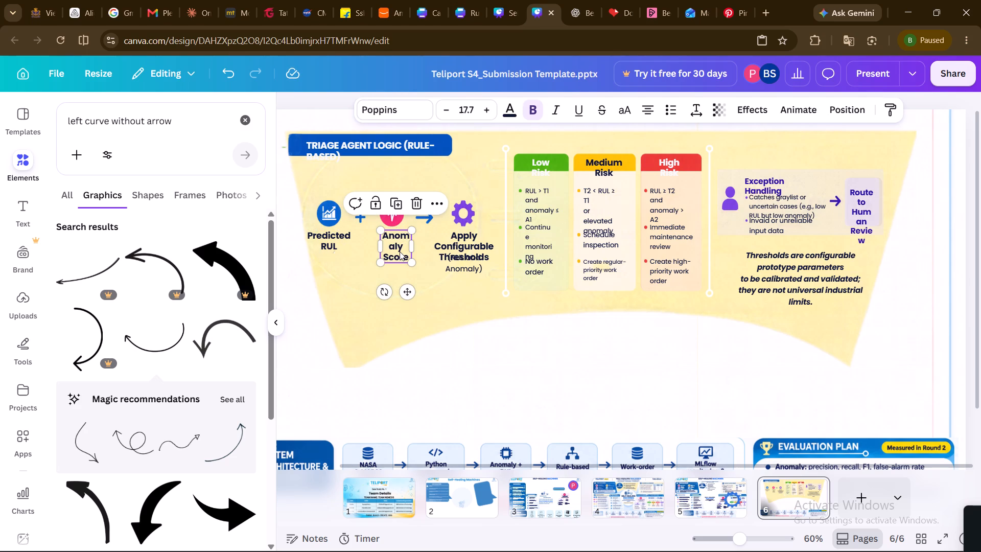
pyautogui.moveTo(380, 247); pyautogui.dragTo(372, 247)
pyautogui.moveTo(375, 245); pyautogui.dragTo(364, 245)
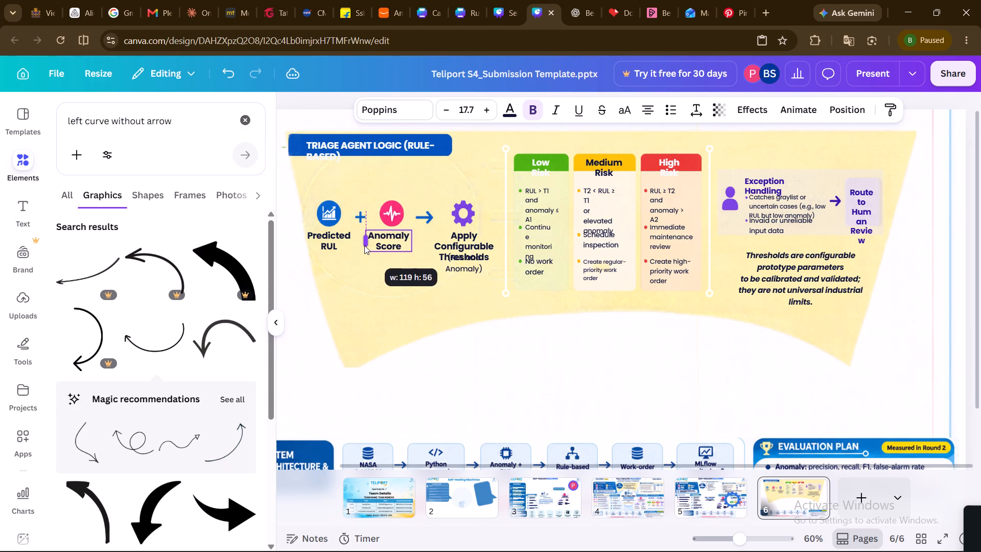
pyautogui.moveTo(364, 245); pyautogui.dragTo(364, 246)
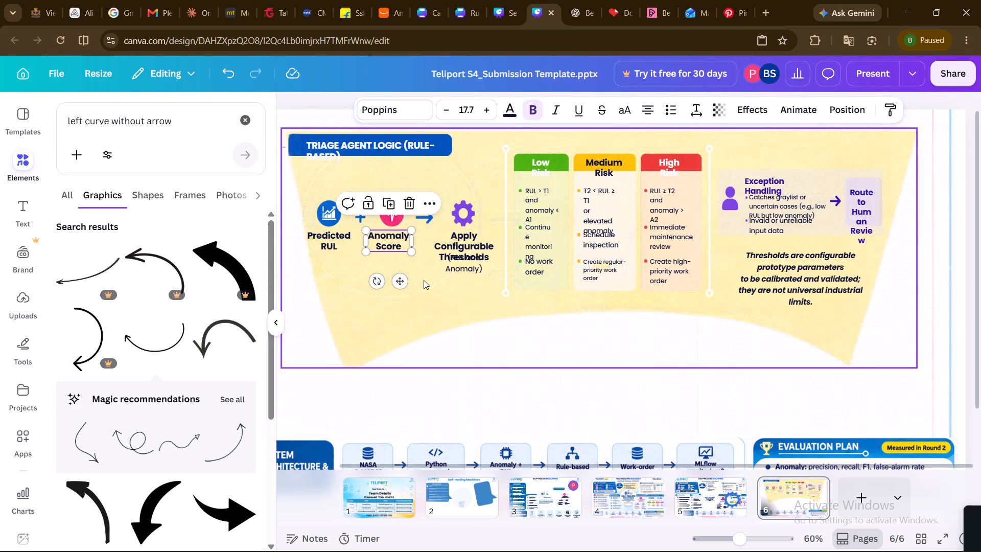
pyautogui.click(401, 231)
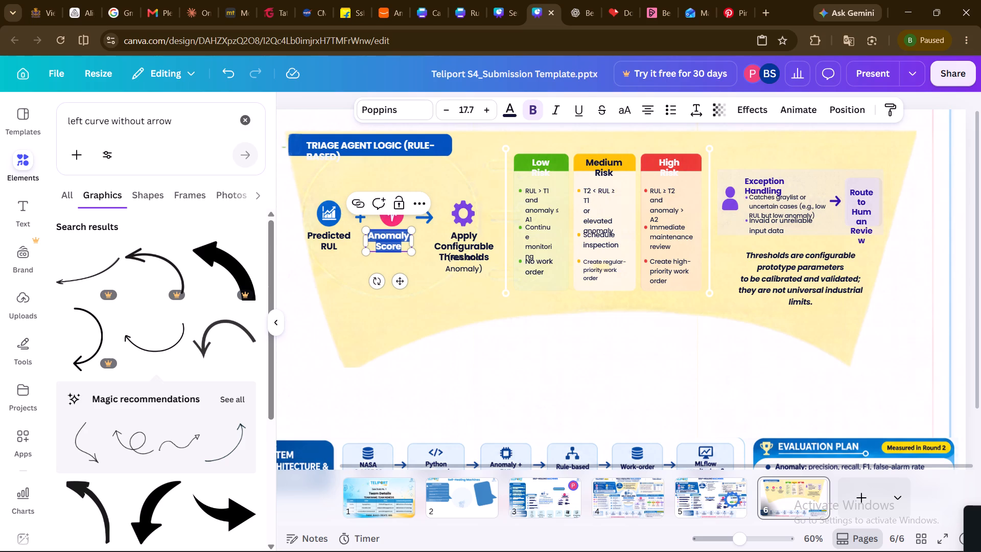
# Open page 4 and examine the full poster layout for reference.
pyautogui.click(620, 496)
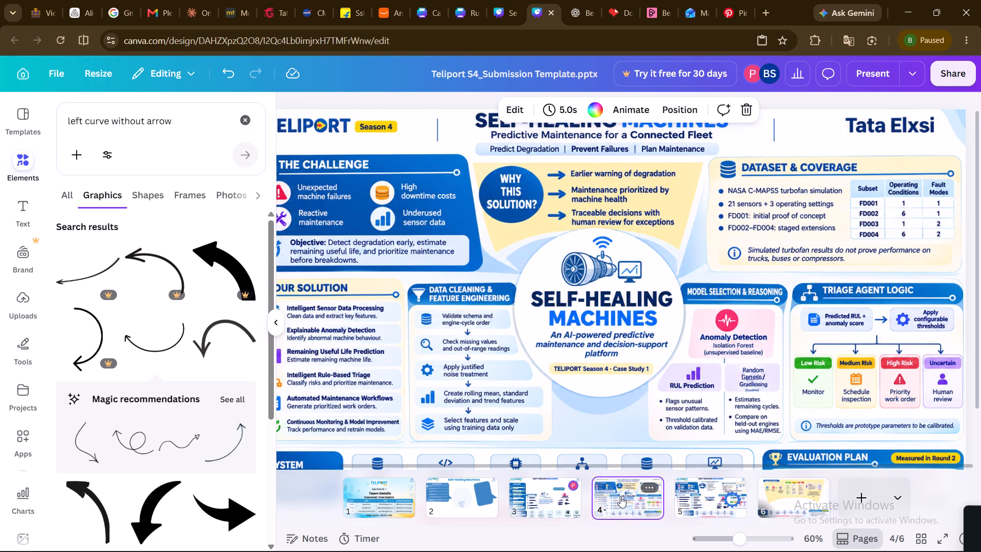
pyautogui.hscroll(-1, 789, 377)
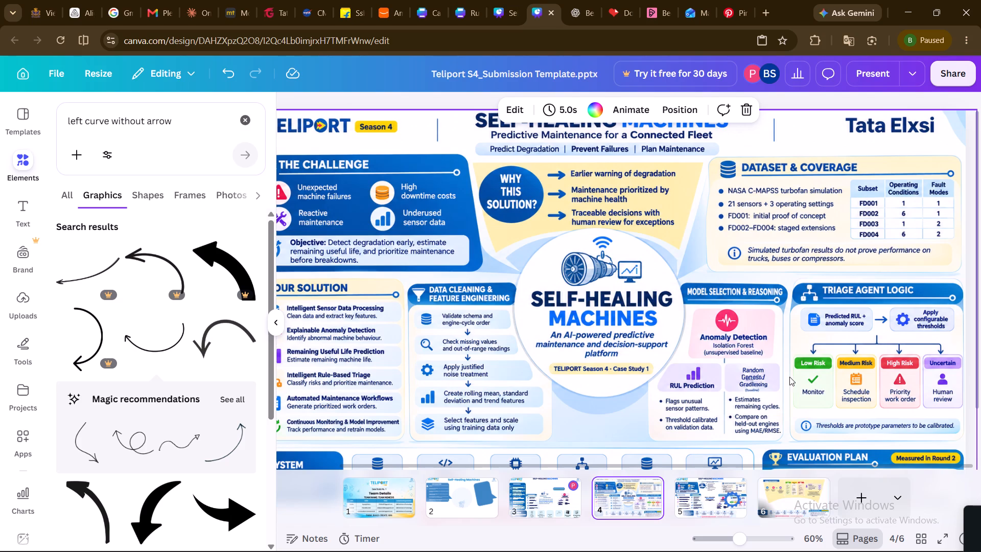
pyautogui.hscroll(-1, 789, 377)
pyautogui.hscroll(1, 662, 385)
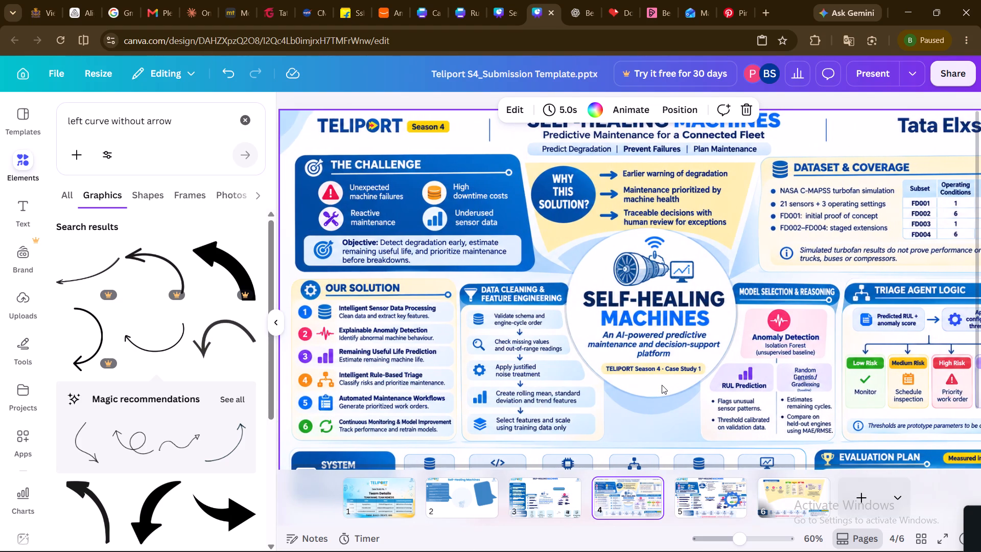
pyautogui.hscroll(1, 662, 385)
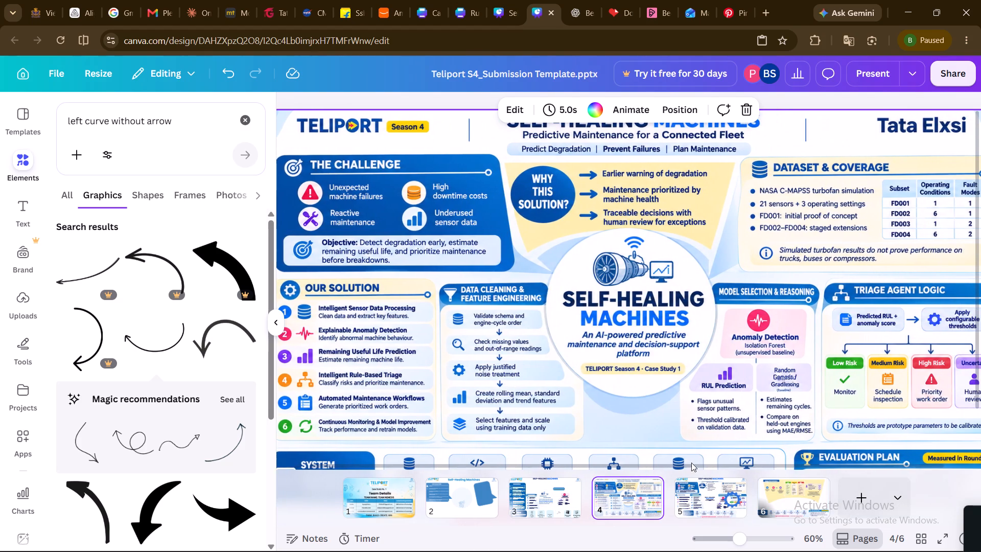
# Return to page 6 and nudge the pink anomaly icon slightly left to centre it above the "Anomaly Score" label.
pyautogui.click(772, 504)
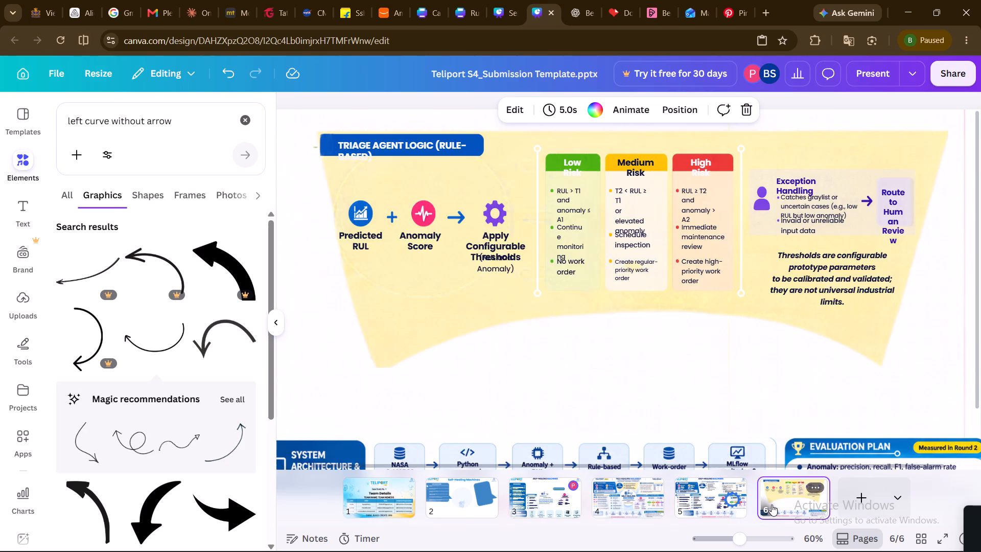
pyautogui.click(421, 214)
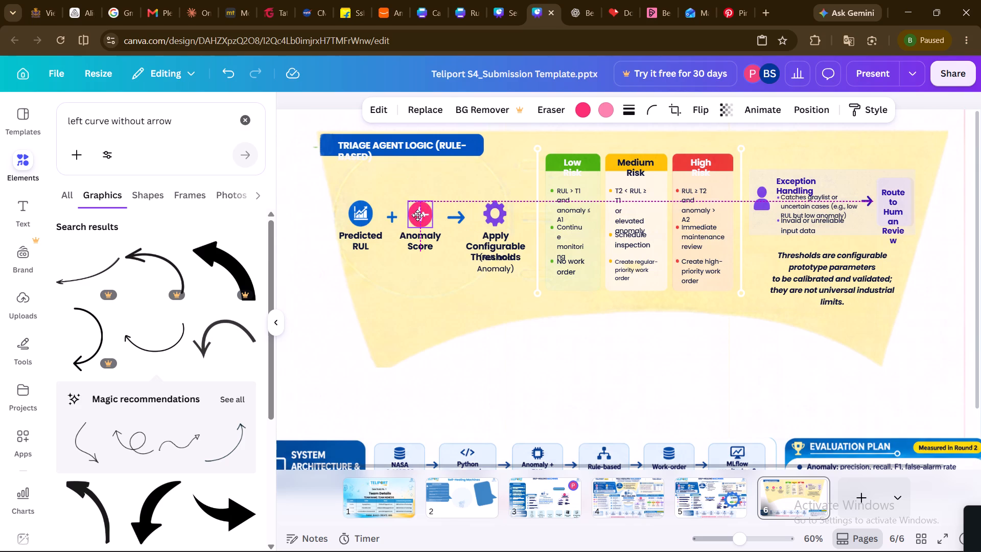
pyautogui.click(417, 216)
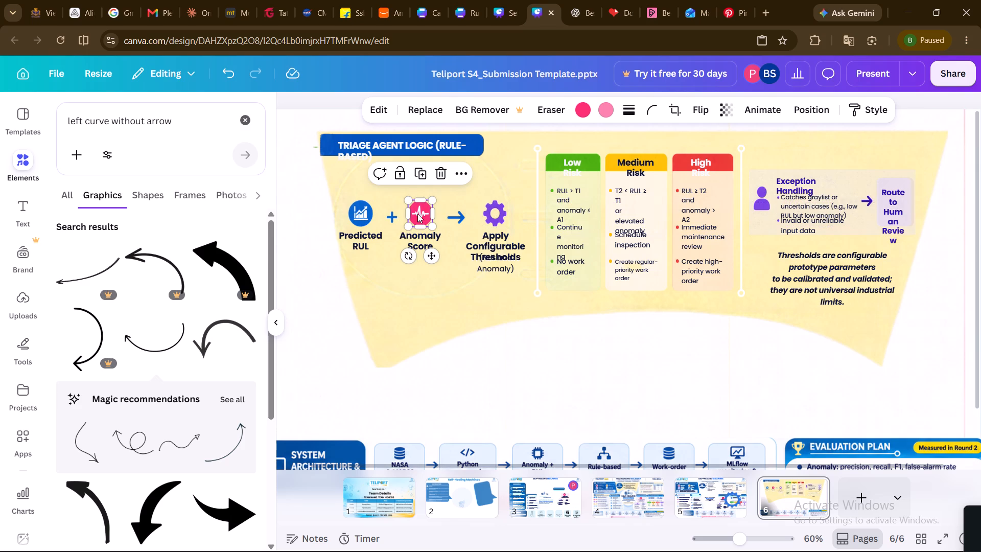
pyautogui.click(464, 274)
# Move the "(RUL and Anomaly)" text down so it sits directly below "Apply Configurable Thresholds".
pyautogui.click(496, 242)
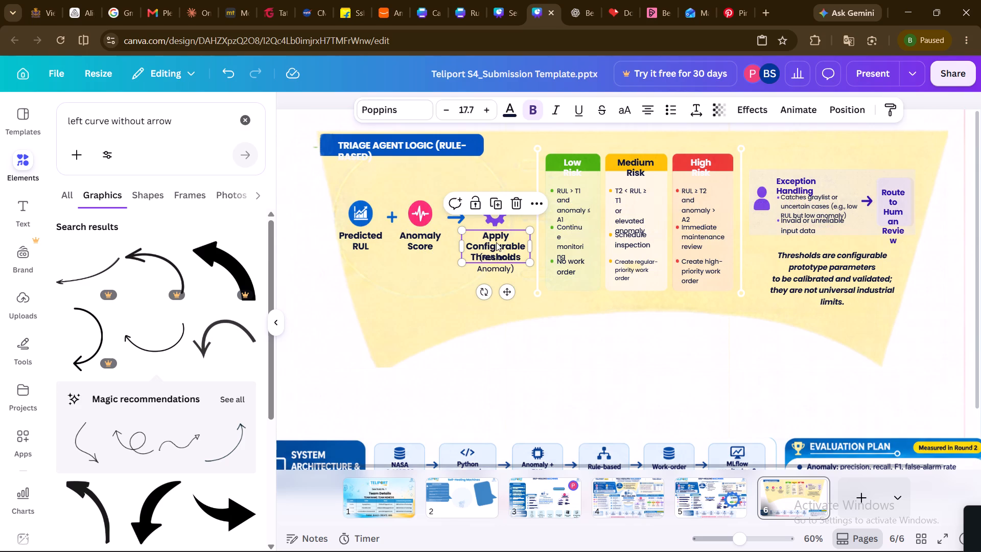
pyautogui.moveTo(496, 266); pyautogui.dragTo(496, 279)
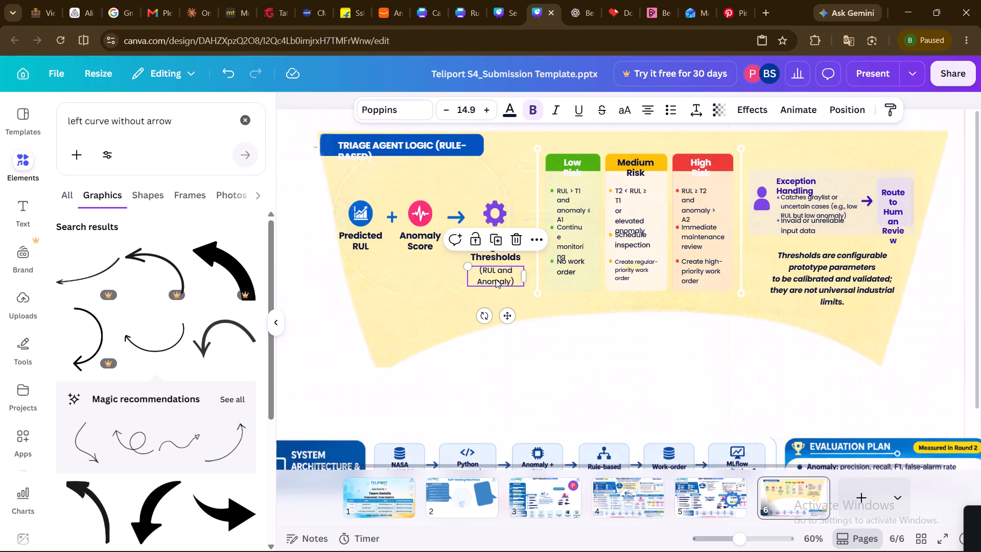
pyautogui.click(497, 263)
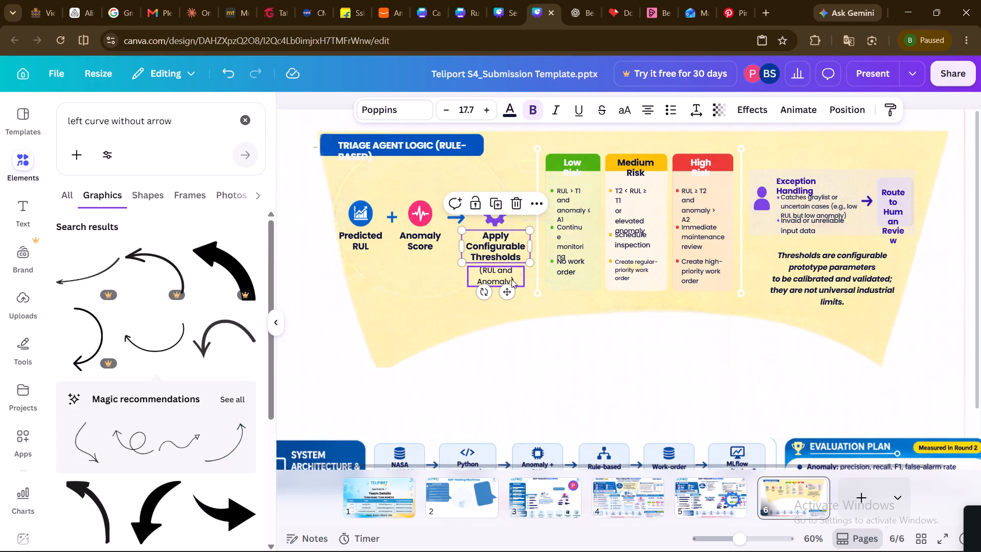
# Widen the "(RUL and Anomaly)" text box to about 202 so that it fits on one line.
pyautogui.click(505, 278)
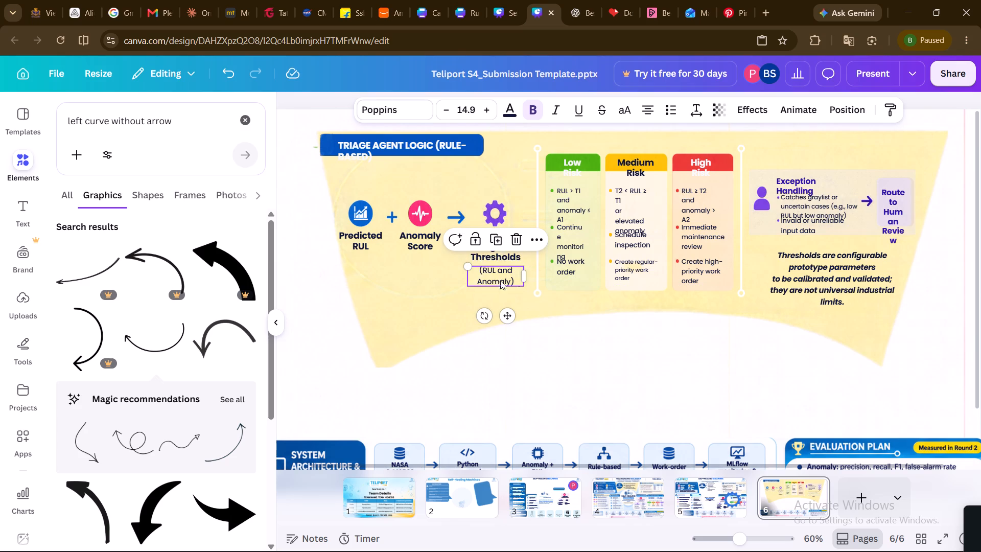
pyautogui.moveTo(524, 275); pyautogui.dragTo(525, 275)
pyautogui.moveTo(525, 275); pyautogui.dragTo(535, 274)
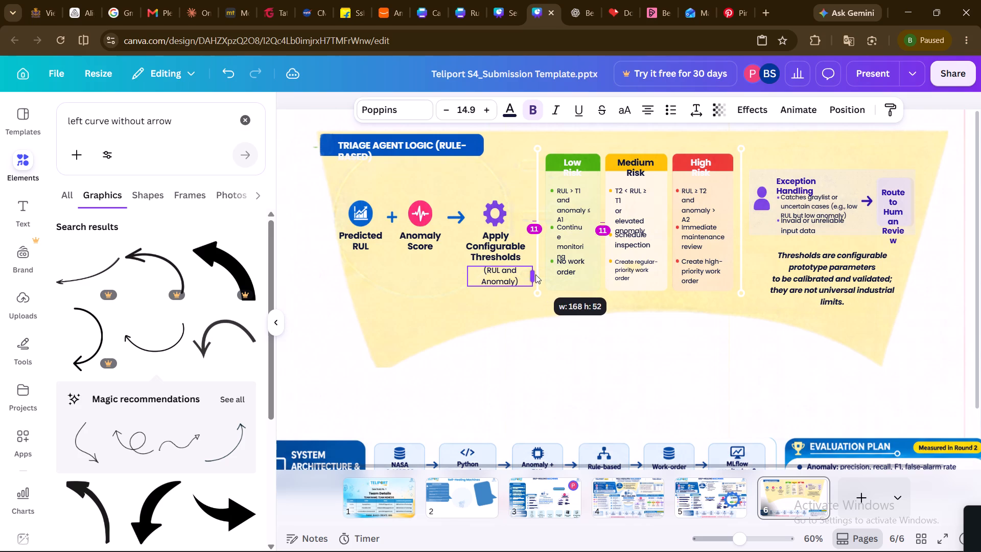
pyautogui.moveTo(535, 274); pyautogui.dragTo(544, 274)
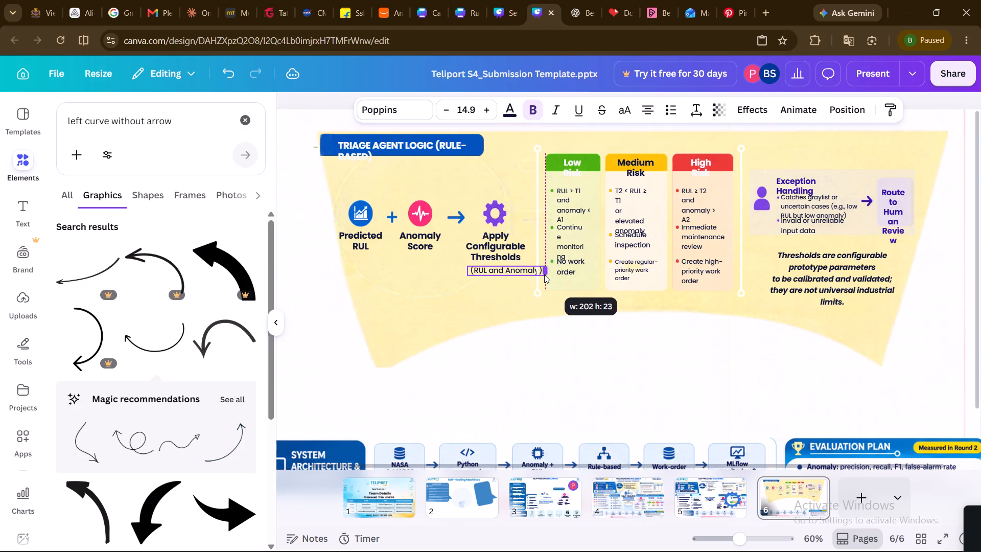
pyautogui.moveTo(544, 274); pyautogui.dragTo(544, 274)
# Shift the "(RUL and Anomaly)" line left to centre it beneath "Apply Configurable Thresholds".
pyautogui.moveTo(520, 306); pyautogui.dragTo(514, 306)
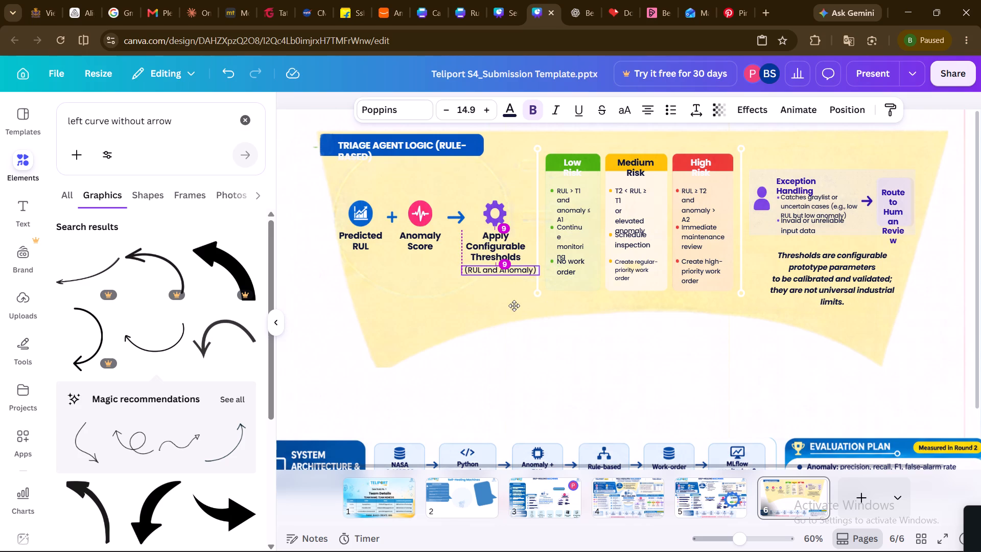
pyautogui.moveTo(514, 306); pyautogui.dragTo(507, 306)
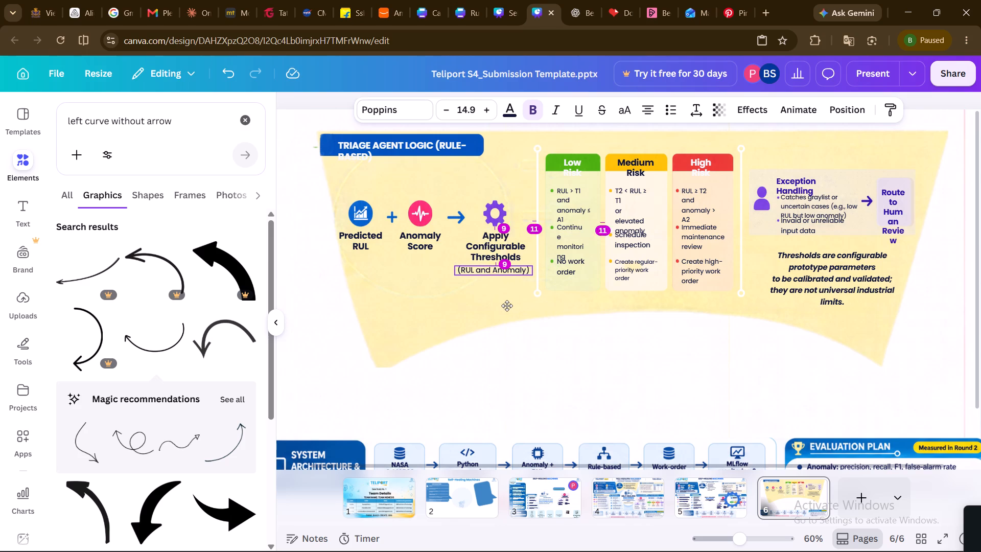
pyautogui.moveTo(507, 306); pyautogui.dragTo(506, 306)
pyautogui.click(549, 356)
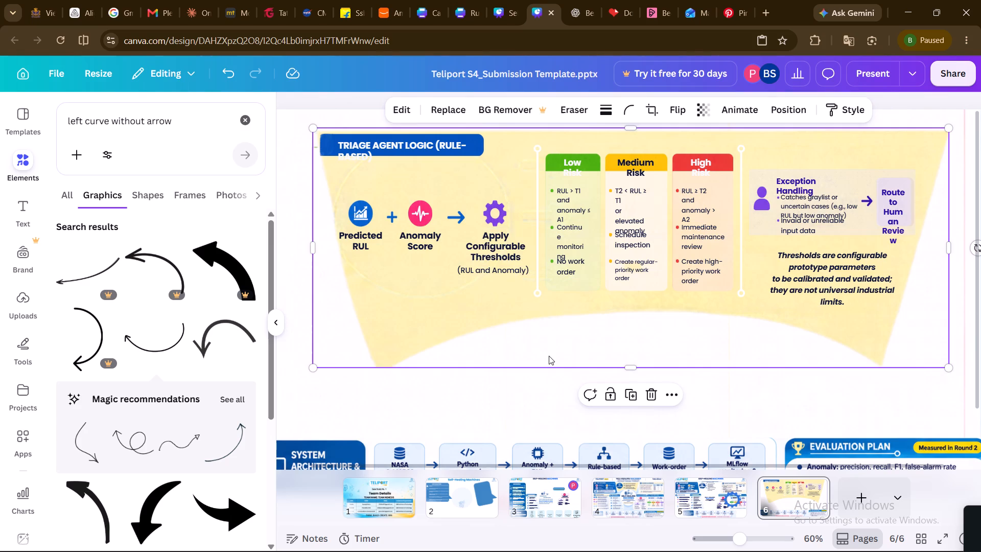
pyautogui.click(487, 268)
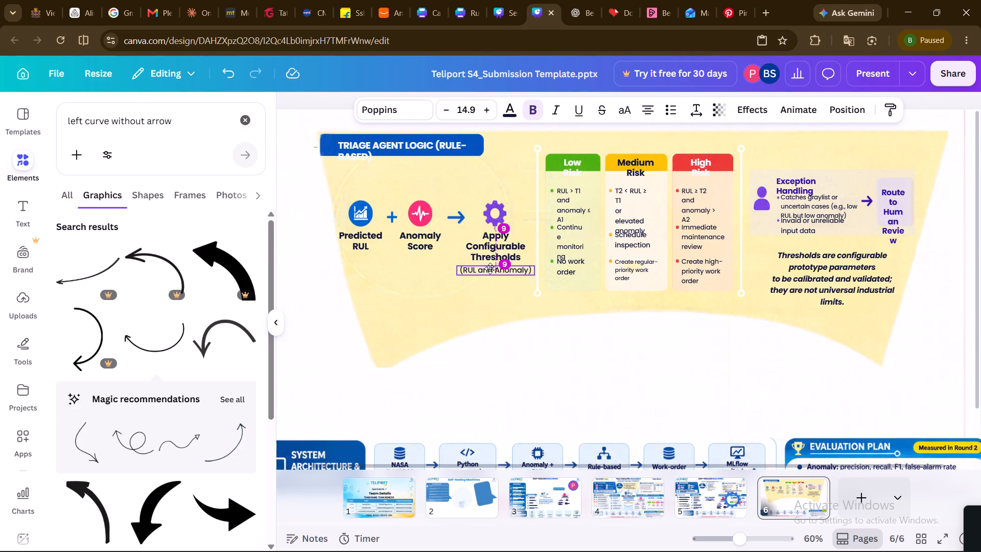
pyautogui.click(540, 268)
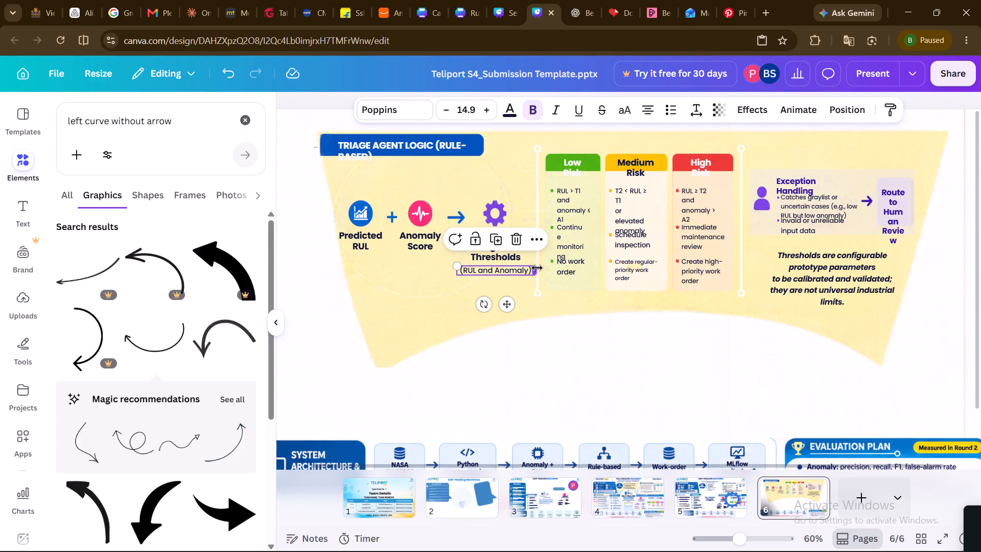
pyautogui.click(521, 327)
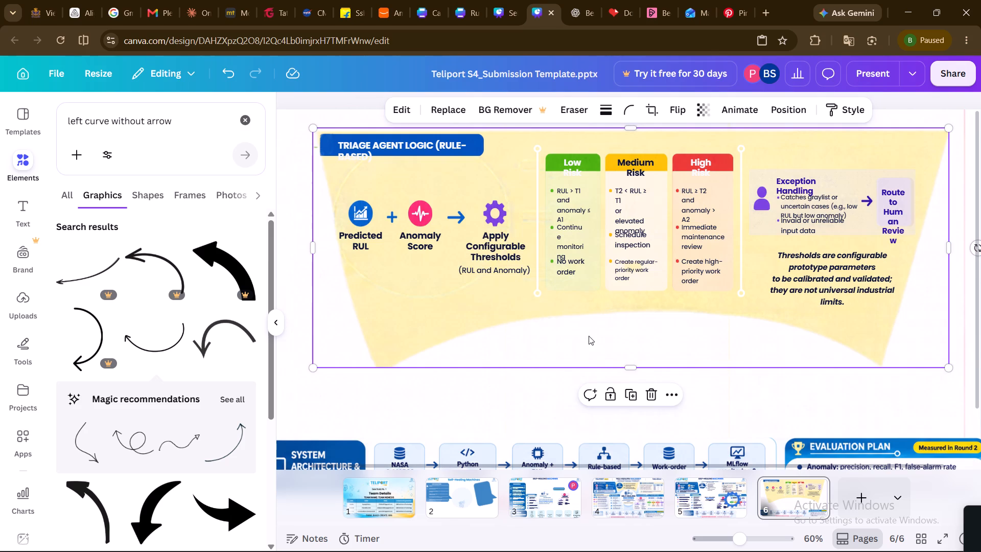
# Widen the "Low Risk" heading's text box to fit one line and centre it on the green header.
pyautogui.click(573, 170)
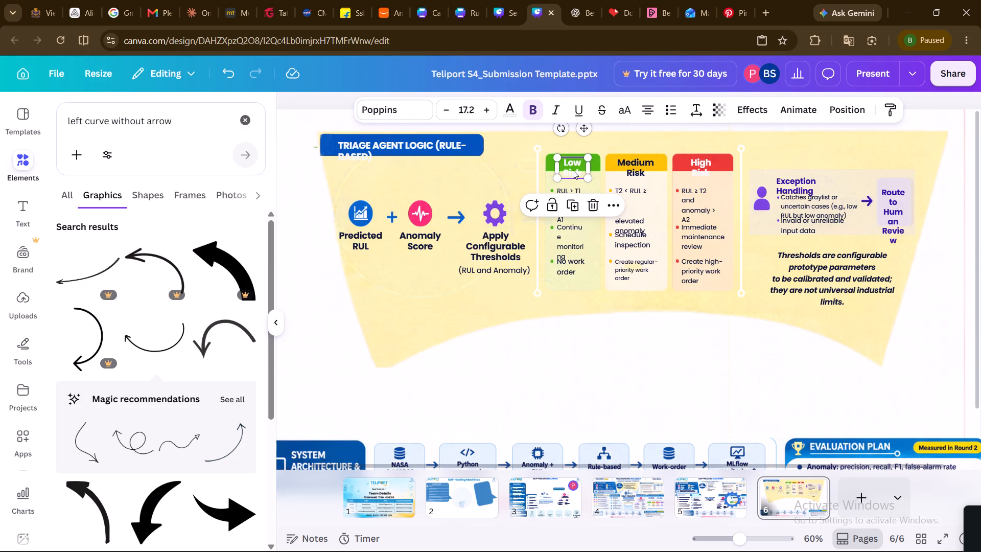
pyautogui.moveTo(589, 167); pyautogui.dragTo(596, 165)
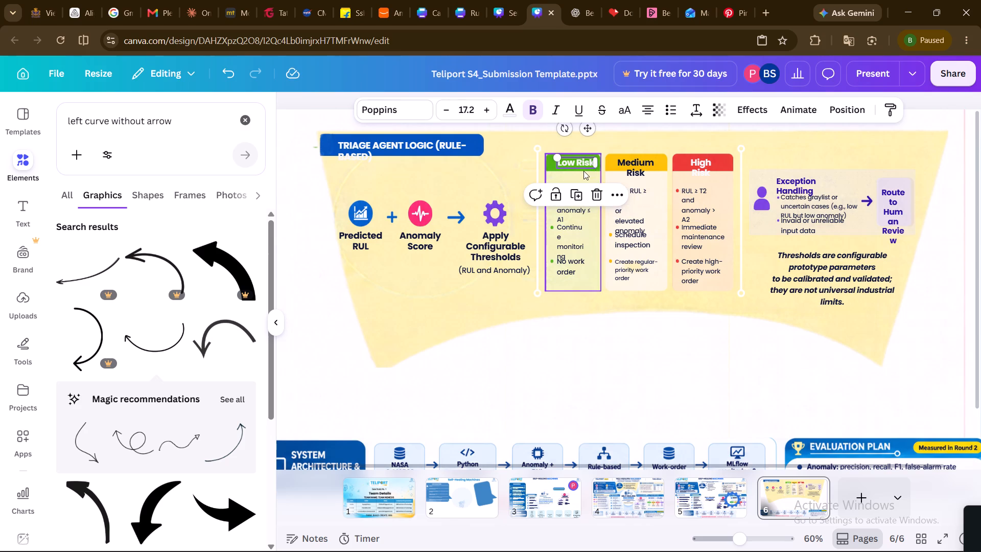
pyautogui.moveTo(586, 126); pyautogui.dragTo(581, 126)
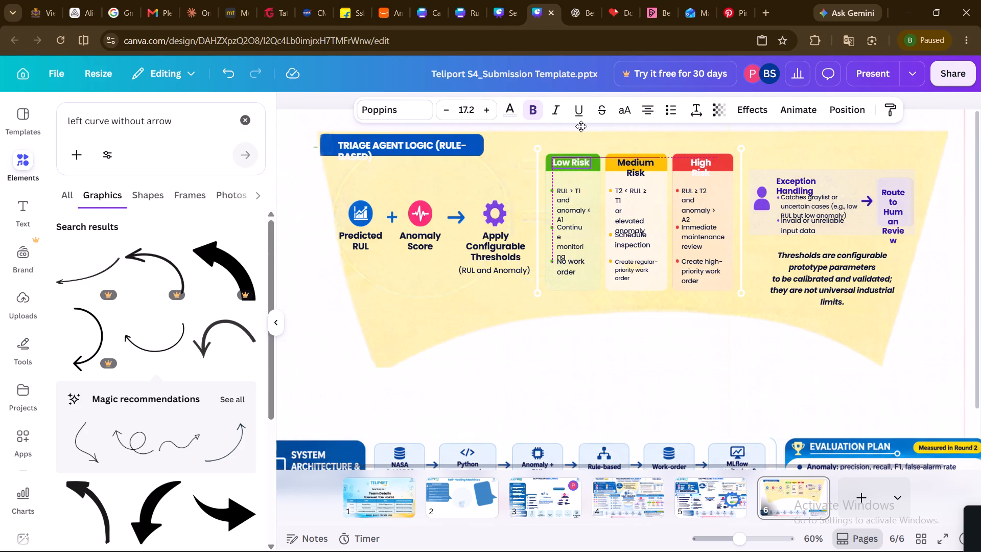
pyautogui.moveTo(581, 126); pyautogui.dragTo(579, 127)
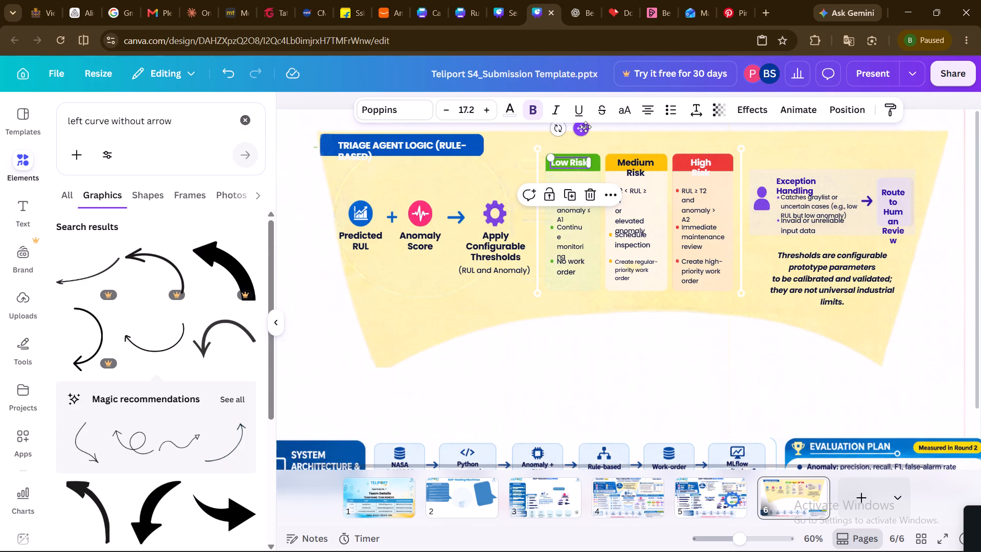
pyautogui.click(583, 129)
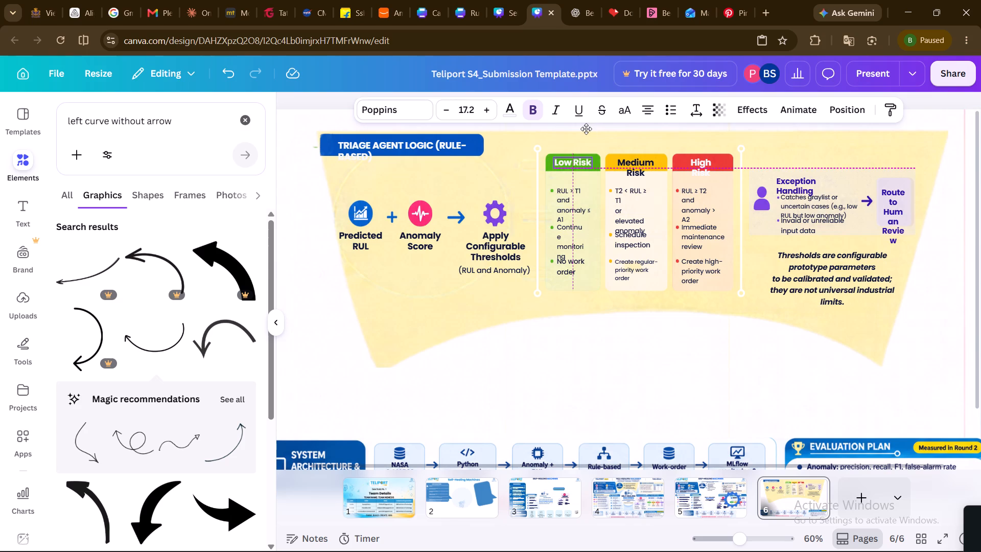
# Widen the "Medium Risk" heading's text box to fit one line and centre it on the yellow header.
pyautogui.click(630, 166)
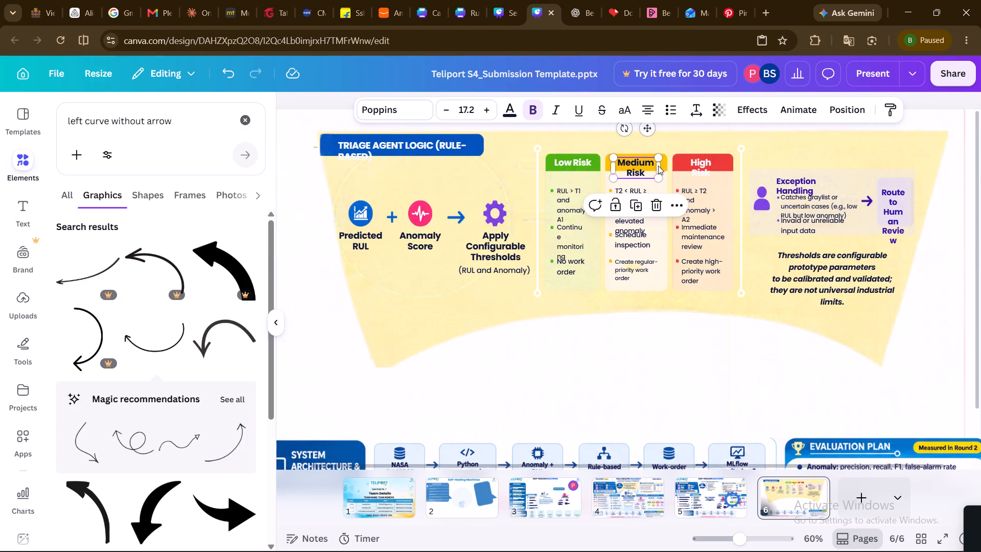
pyautogui.moveTo(660, 169); pyautogui.dragTo(665, 168)
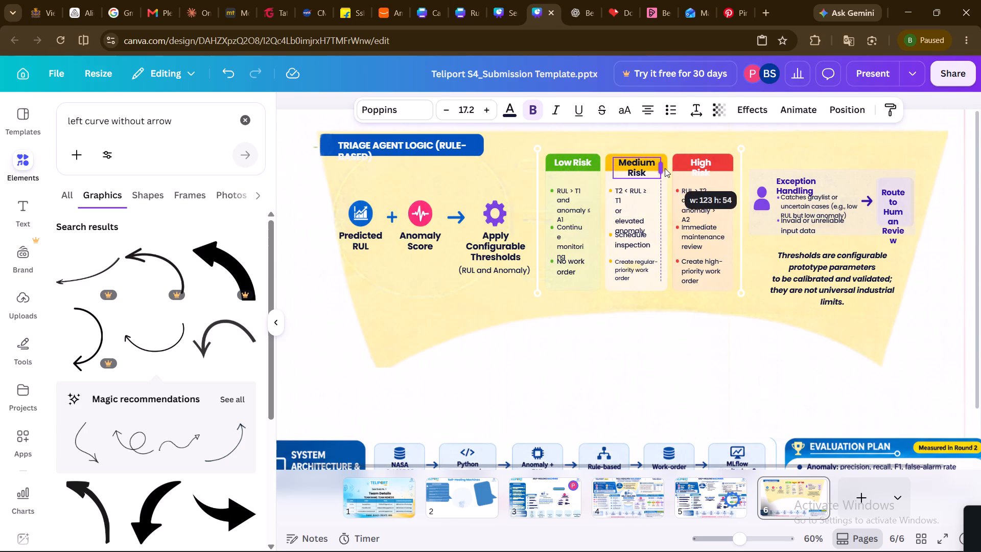
pyautogui.moveTo(665, 168); pyautogui.dragTo(673, 167)
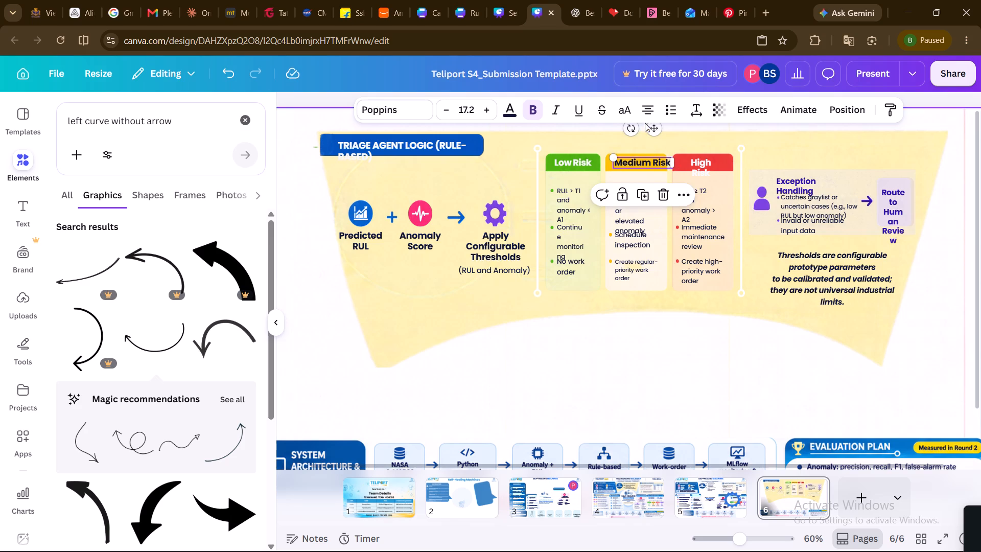
pyautogui.moveTo(656, 125); pyautogui.dragTo(650, 127)
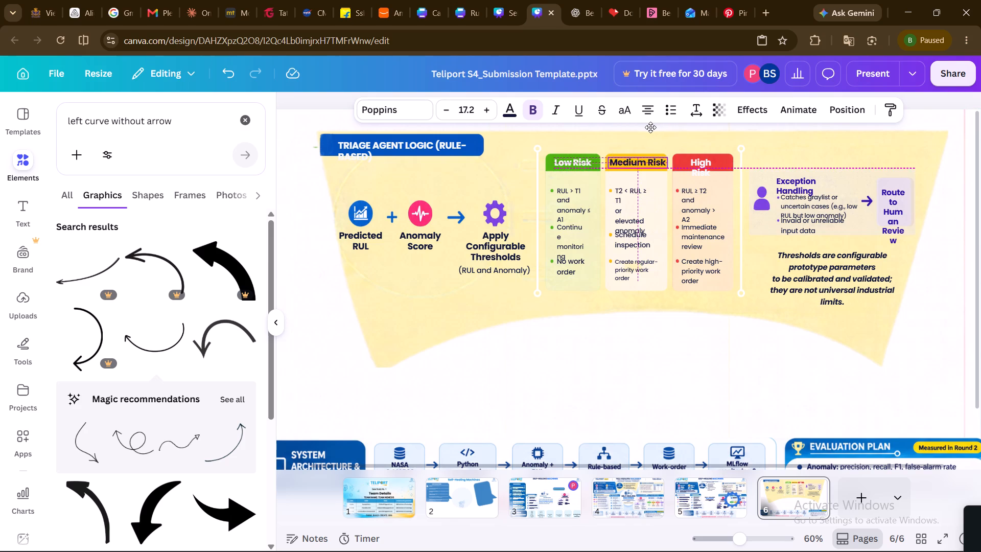
pyautogui.click(646, 136)
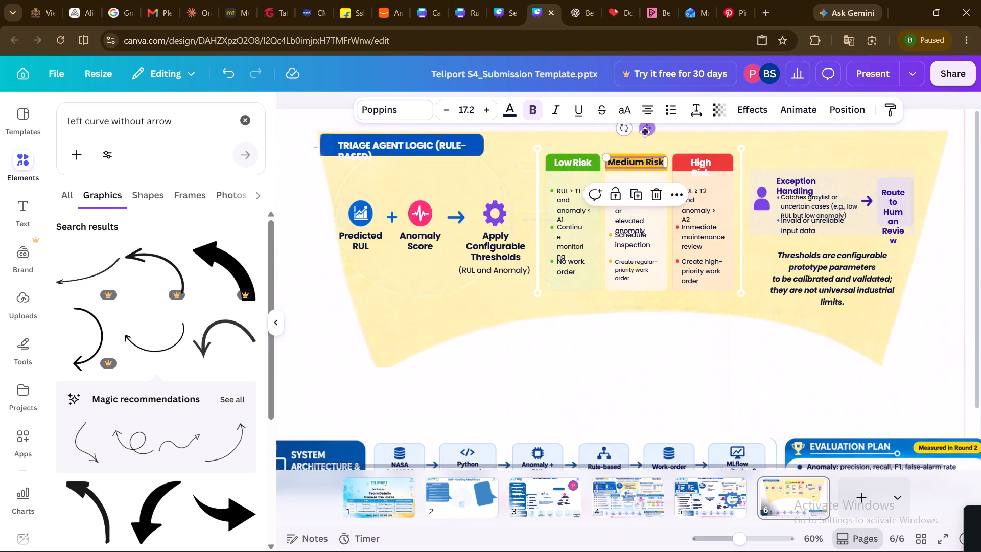
pyautogui.click(691, 145)
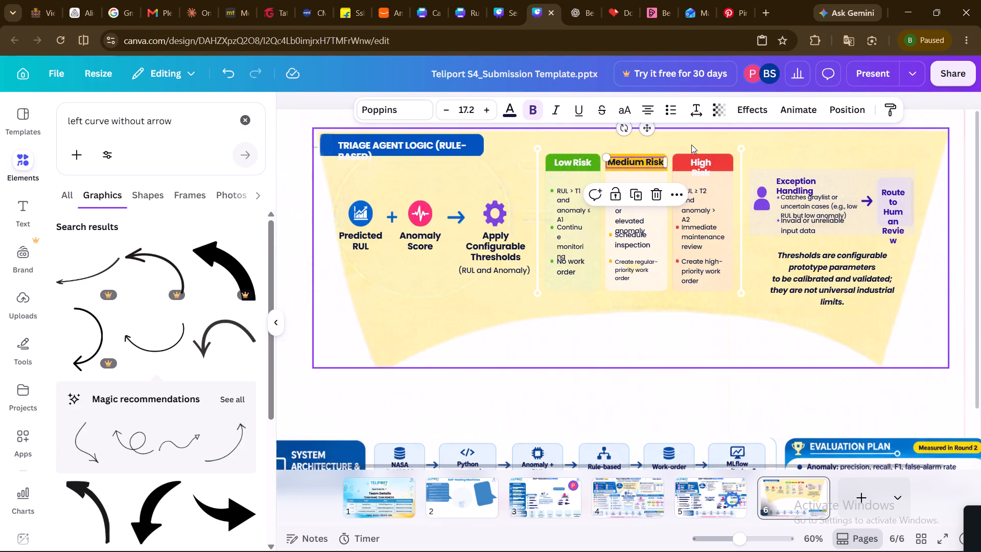
# Widen the "High Risk" heading's text box to fit one line and centre it on the red header.
pyautogui.click(705, 163)
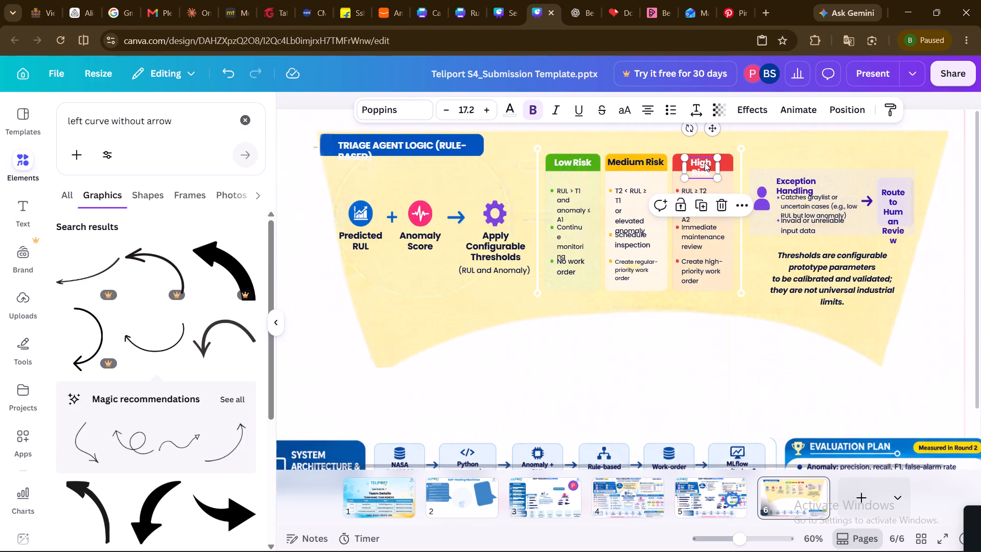
pyautogui.moveTo(720, 167); pyautogui.dragTo(730, 161)
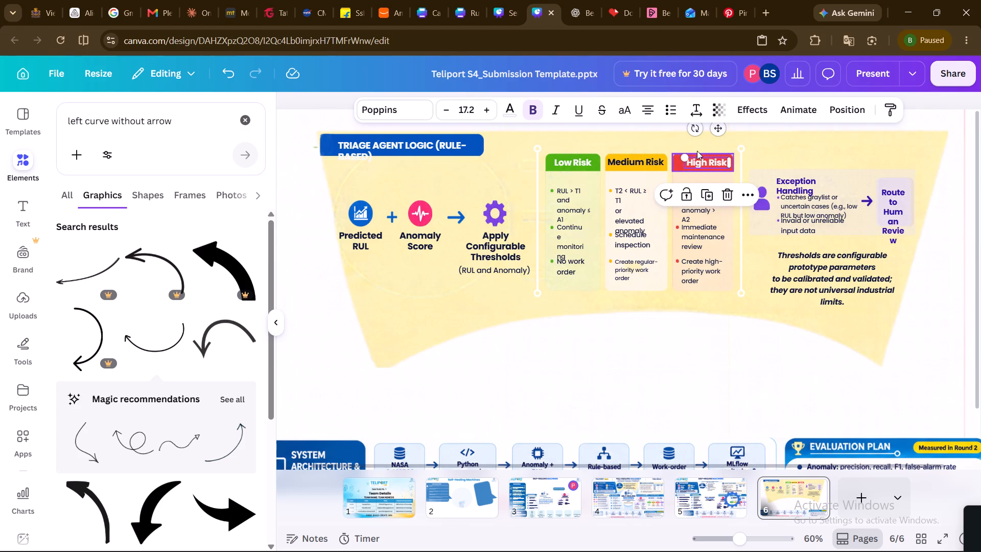
pyautogui.moveTo(717, 129); pyautogui.dragTo(714, 130)
pyautogui.moveTo(714, 130); pyautogui.dragTo(713, 131)
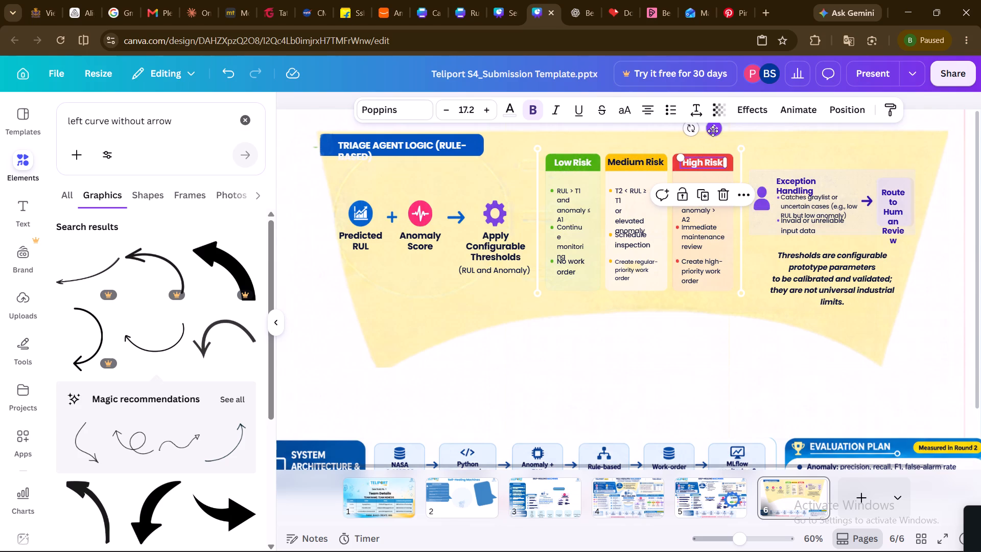
pyautogui.click(644, 343)
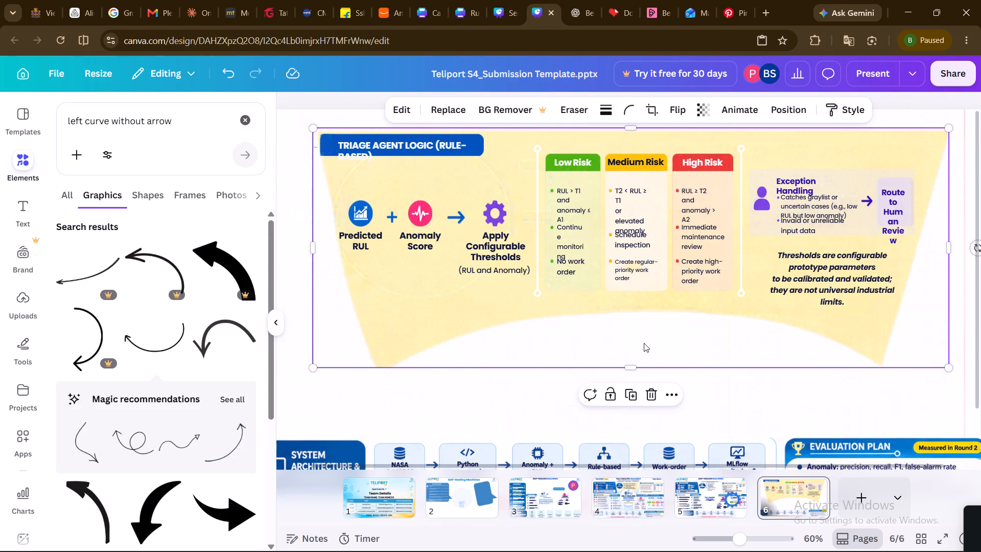
# Widen the "RUL > T1 and anomaly ≤ A1" text in the Low Risk card to fit two lines and move it up beneath the header.
pyautogui.click(569, 202)
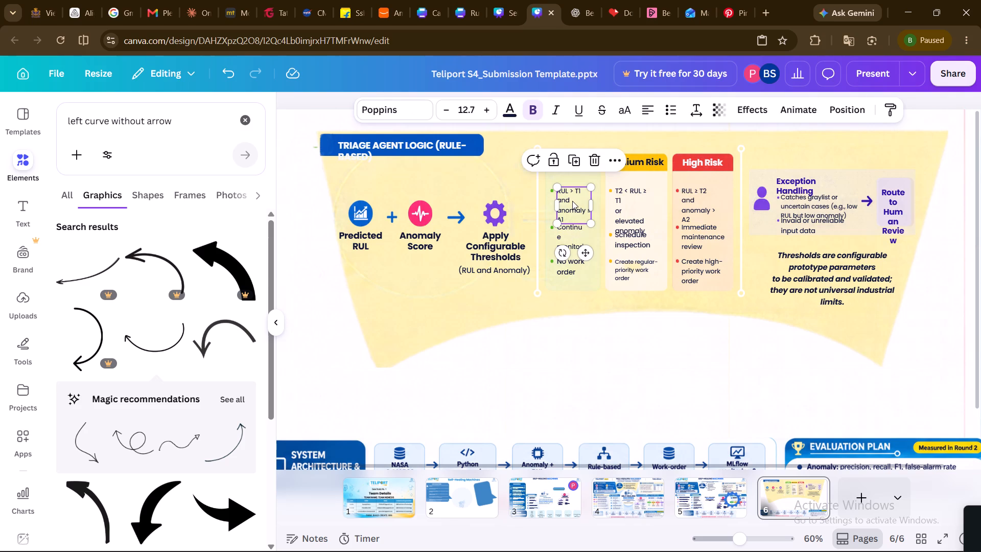
pyautogui.moveTo(591, 206); pyautogui.dragTo(595, 206)
pyautogui.moveTo(595, 206); pyautogui.dragTo(590, 194)
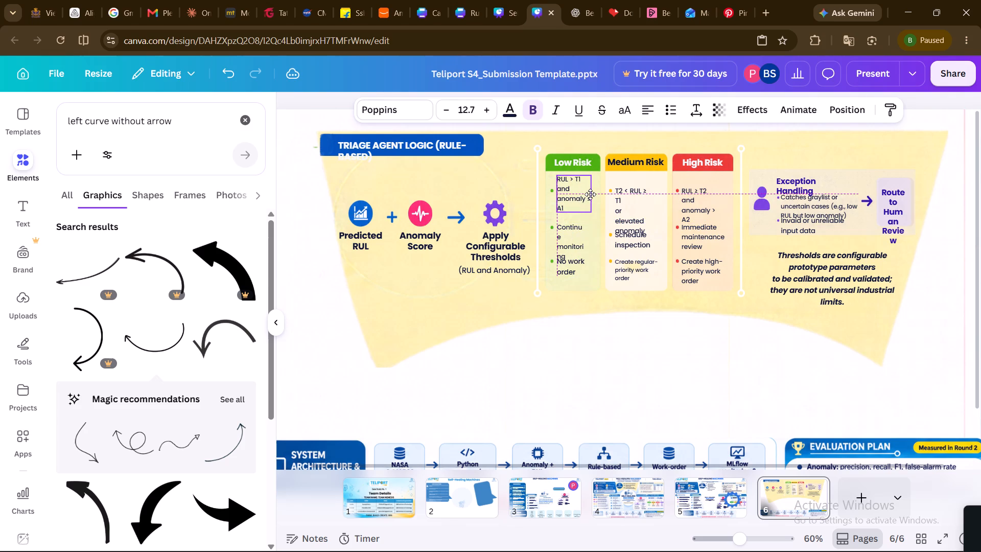
pyautogui.moveTo(590, 194); pyautogui.dragTo(592, 195)
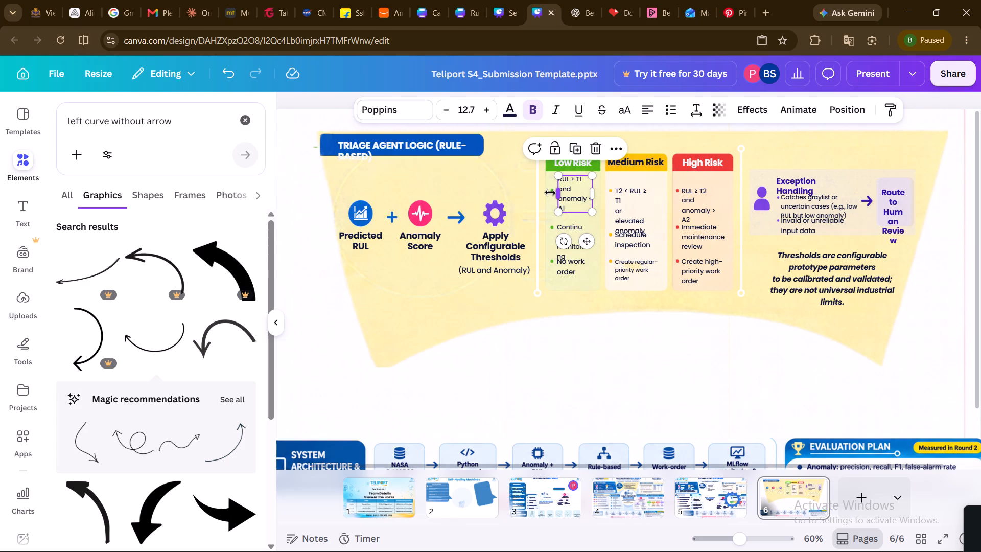
pyautogui.moveTo(592, 193); pyautogui.dragTo(594, 193)
pyautogui.moveTo(594, 193); pyautogui.dragTo(601, 192)
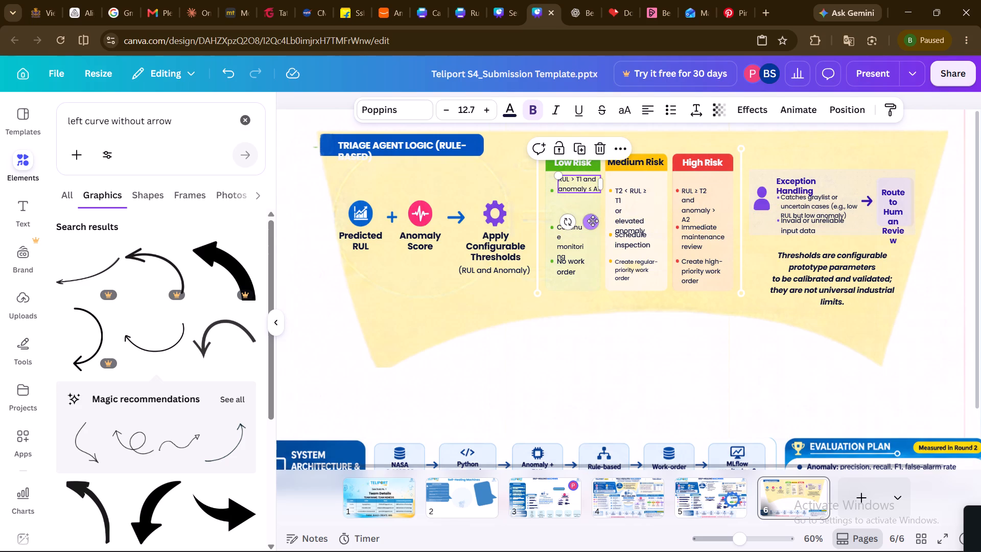
pyautogui.moveTo(593, 221); pyautogui.dragTo(590, 226)
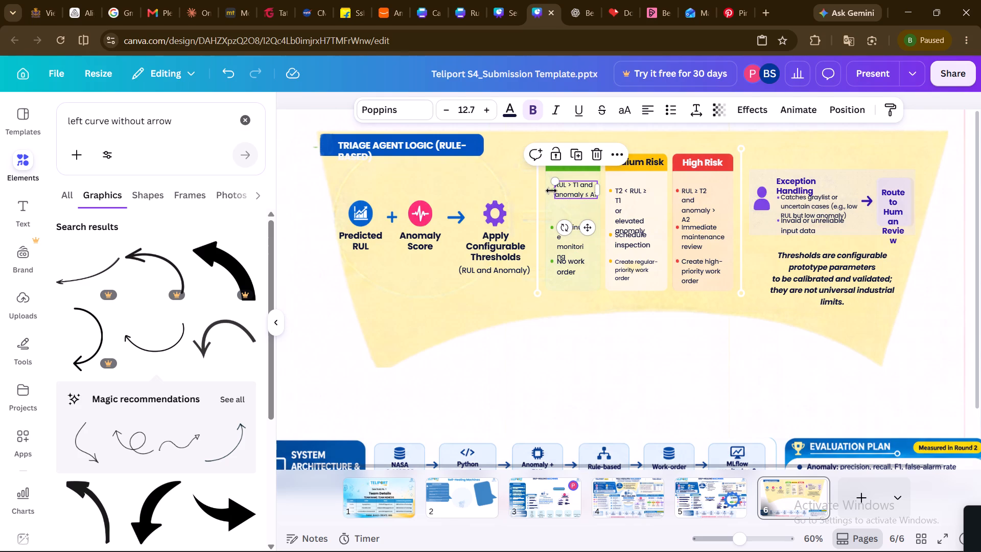
# Move the first green bullet up beside the "RUL > T1 and anomaly ≤ A1" text in the Low Risk card.
pyautogui.click(568, 205)
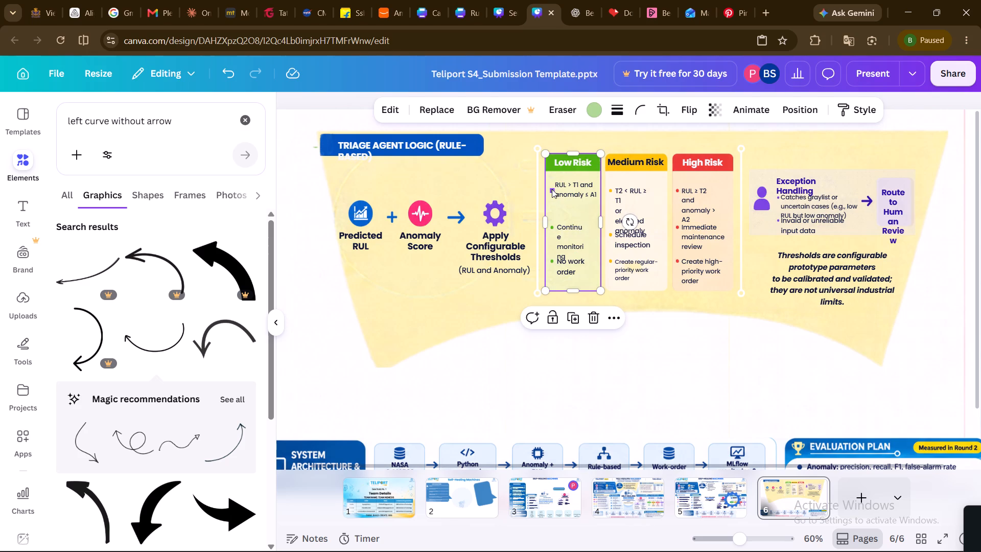
pyautogui.click(552, 189)
pyautogui.click(552, 189)
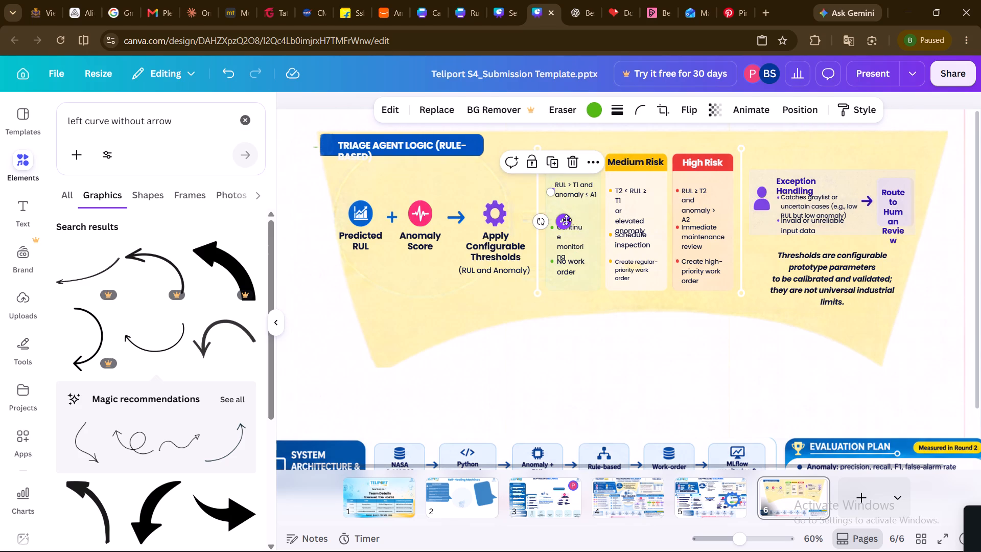
pyautogui.click(566, 221)
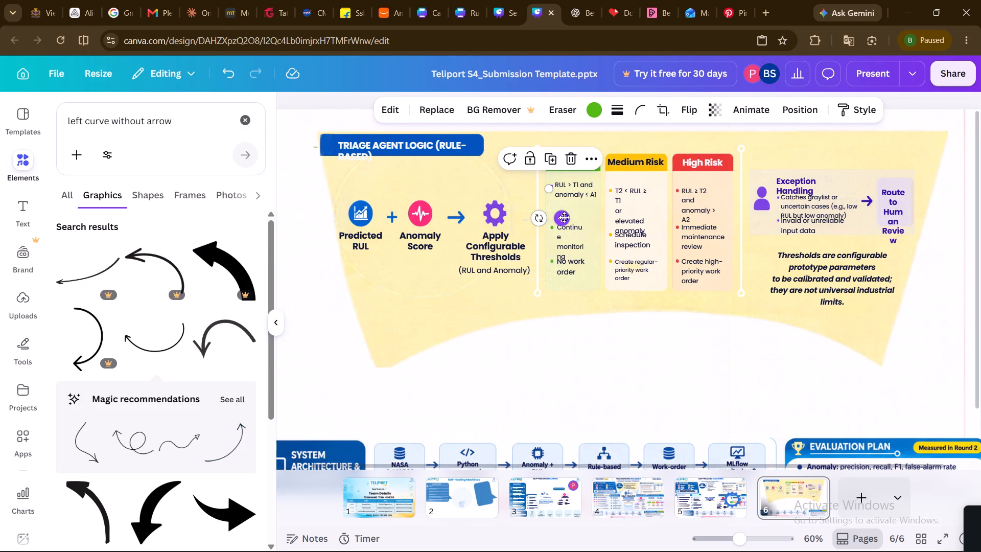
pyautogui.click(609, 333)
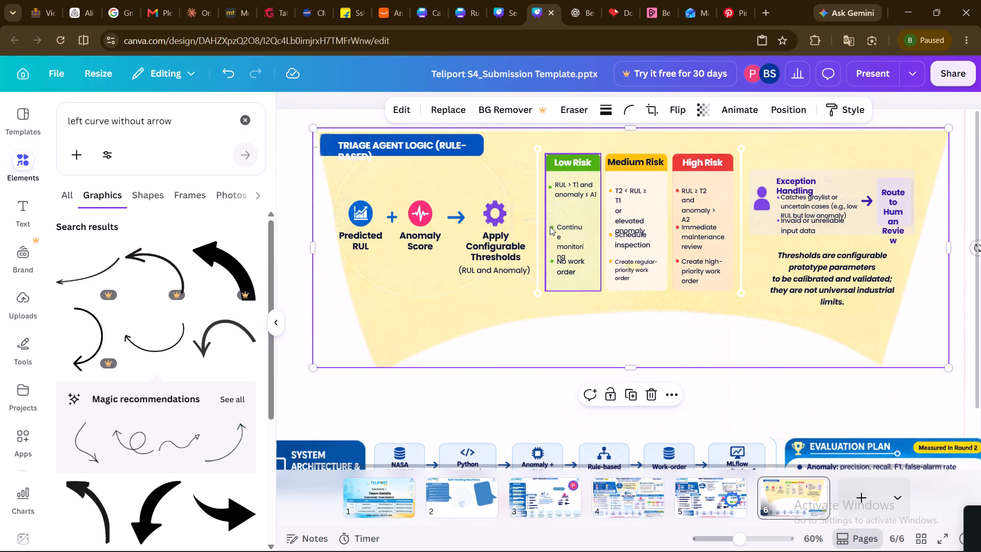
# Move the "Continue monitoring" bullet and text up in the Low Risk card, widening the text box to fit two lines.
pyautogui.moveTo(552, 227); pyautogui.dragTo(552, 224)
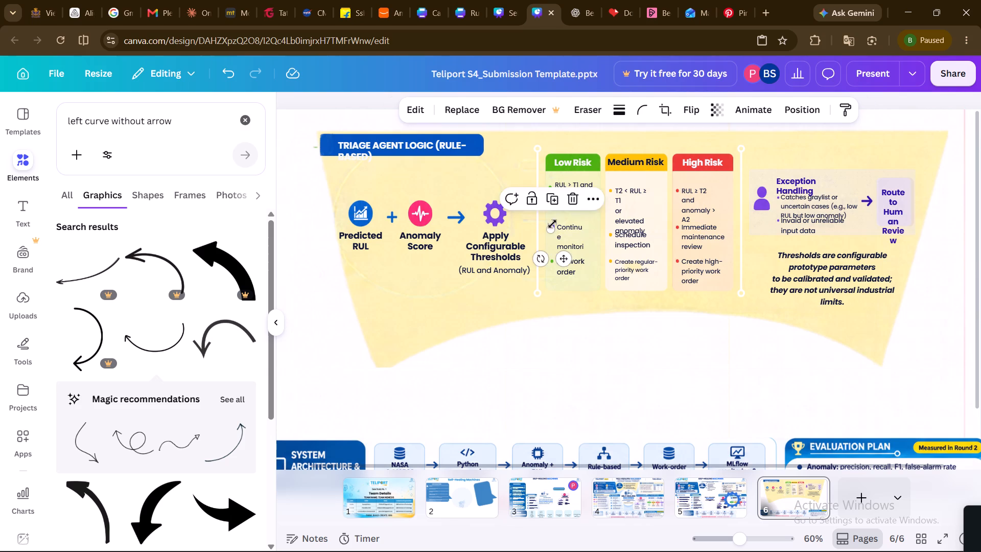
pyautogui.moveTo(552, 224); pyautogui.dragTo(550, 218)
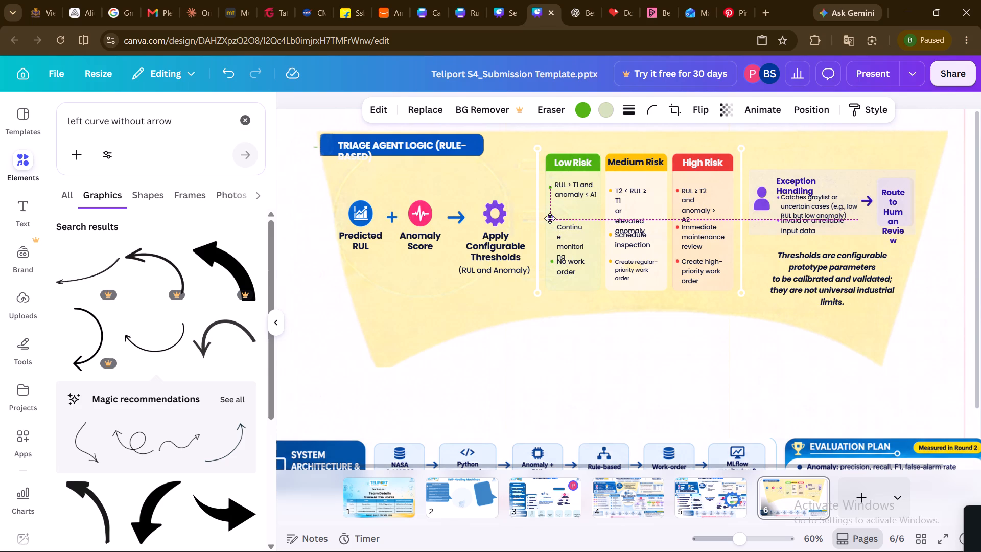
pyautogui.moveTo(550, 218); pyautogui.dragTo(549, 218)
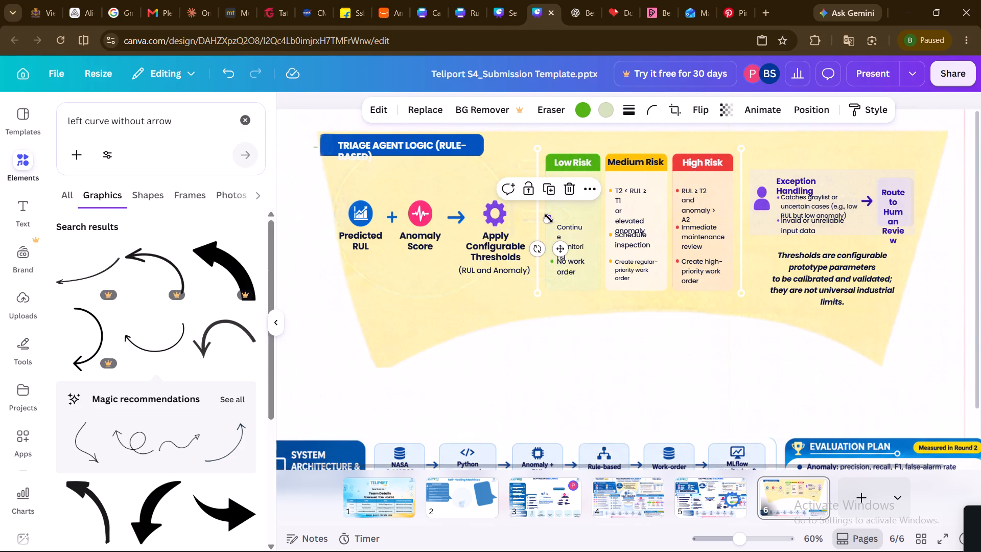
pyautogui.click(564, 251)
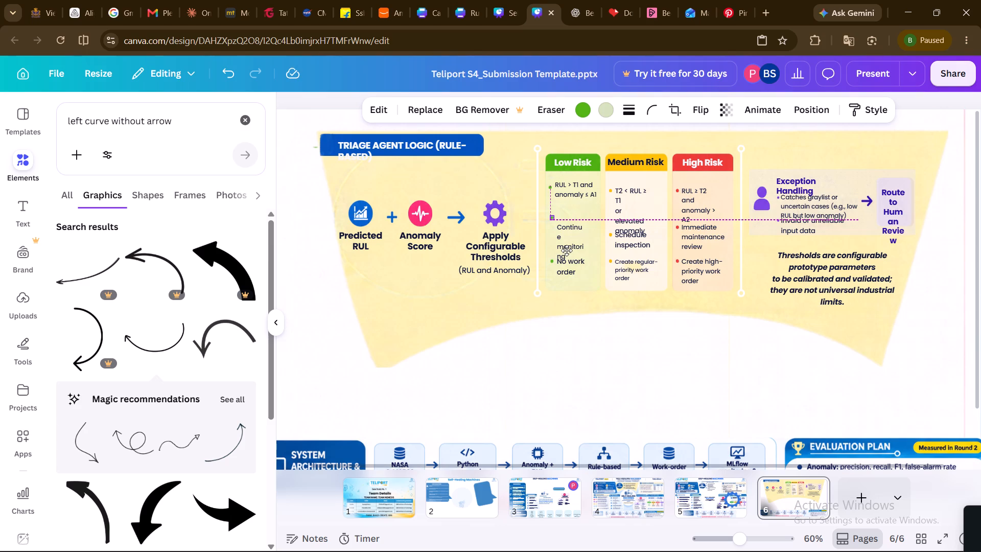
pyautogui.moveTo(575, 238); pyautogui.dragTo(573, 227)
pyautogui.moveTo(583, 228); pyautogui.dragTo(591, 226)
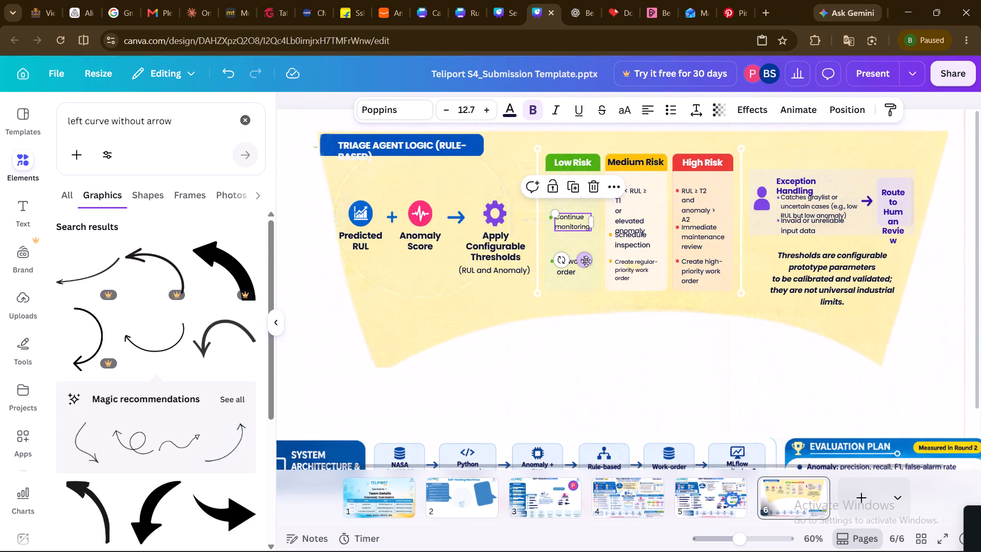
pyautogui.click(585, 258)
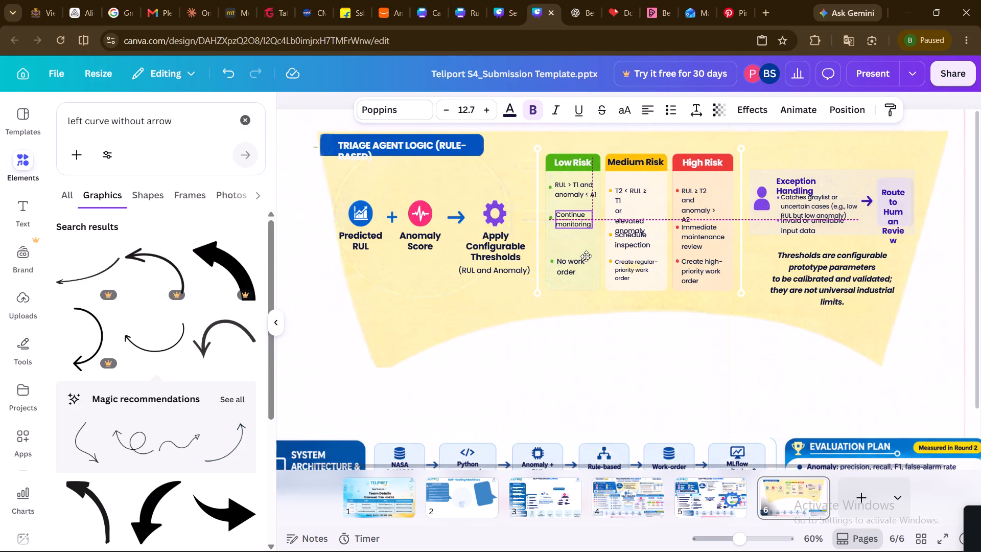
# Move the "No work order" text up beneath "Continue monitoring" in the Low Risk card, with its box about 96 wide.
pyautogui.moveTo(567, 267); pyautogui.dragTo(567, 260)
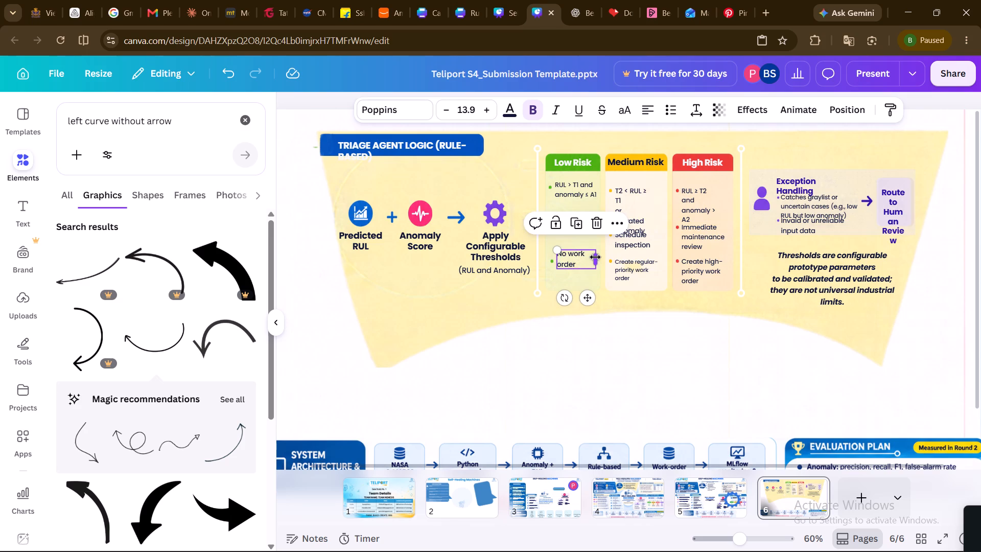
pyautogui.click(595, 257)
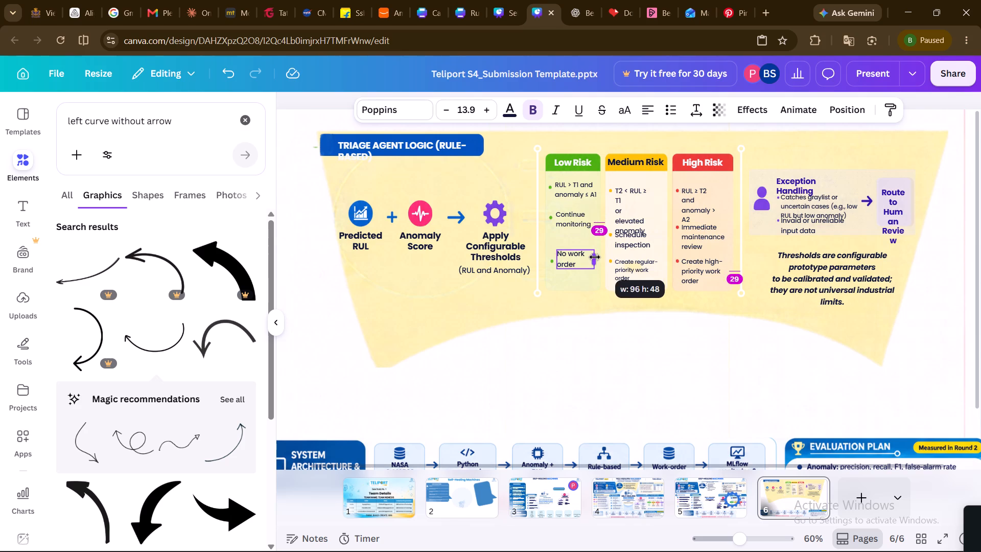
pyautogui.moveTo(589, 299); pyautogui.dragTo(590, 291)
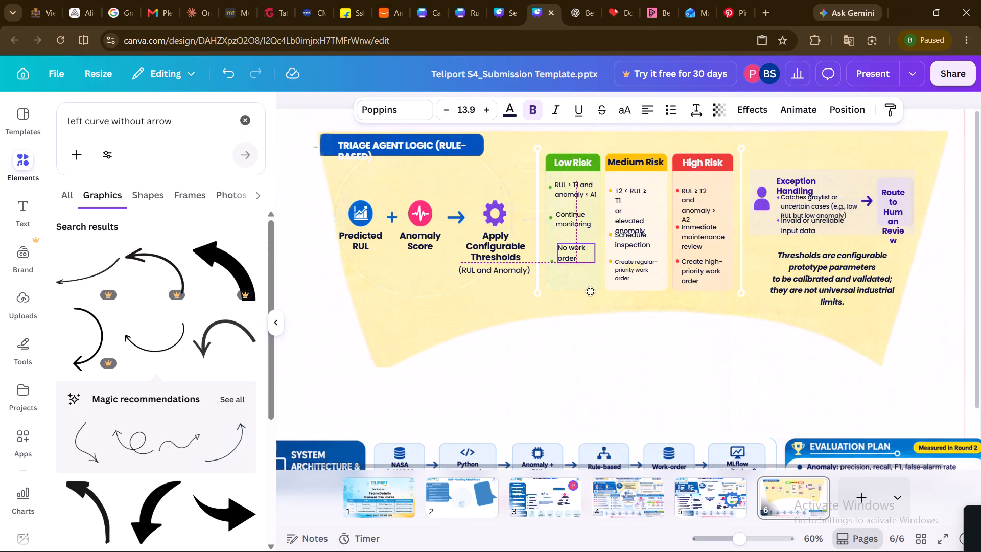
pyautogui.moveTo(590, 291); pyautogui.dragTo(592, 293)
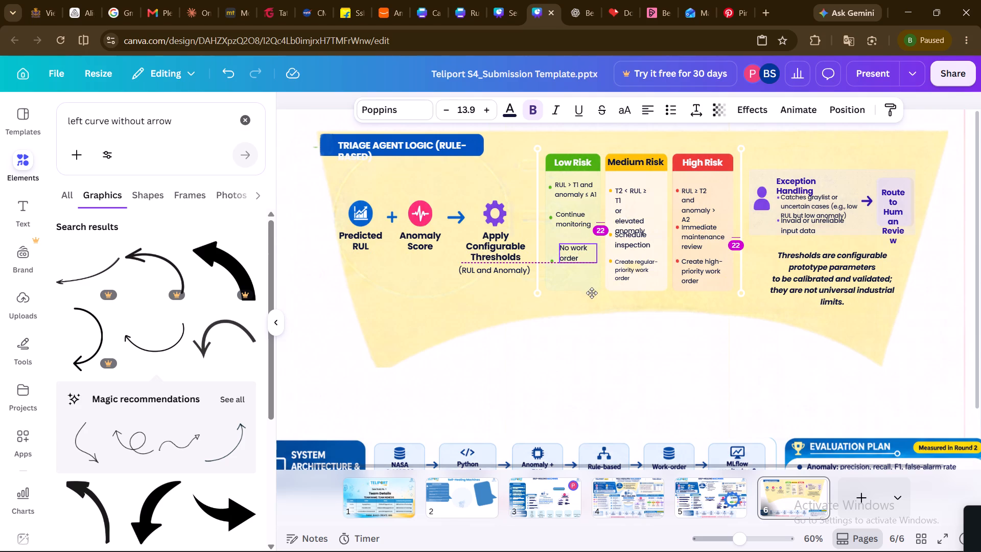
# Move the last green bullet up beside the "No work order" text in the Low Risk card.
pyautogui.click(552, 260)
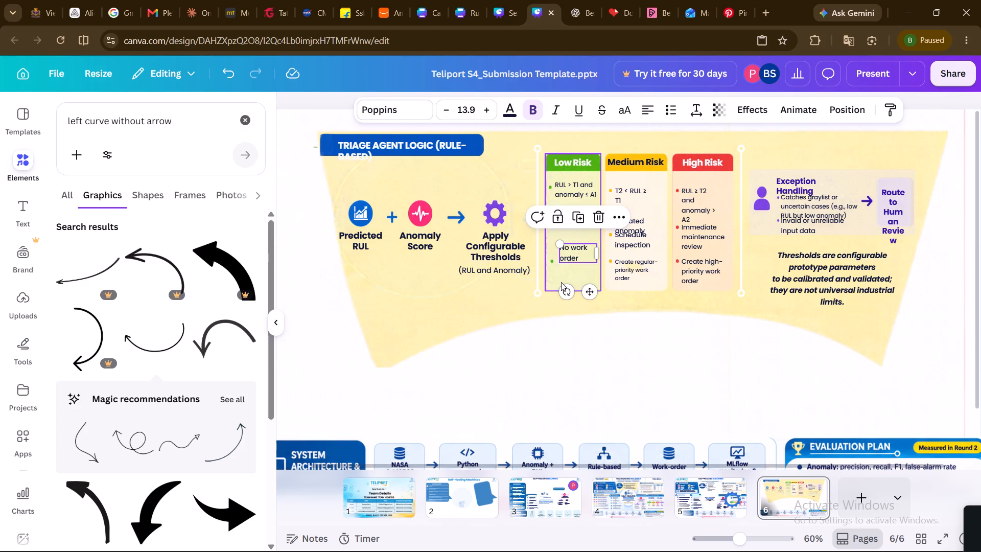
pyautogui.click(563, 339)
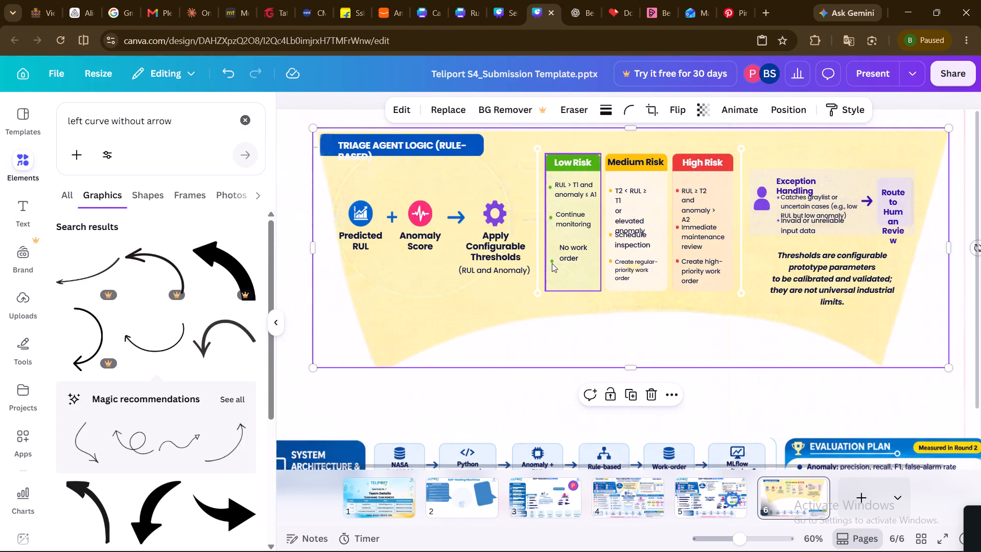
pyautogui.click(552, 260)
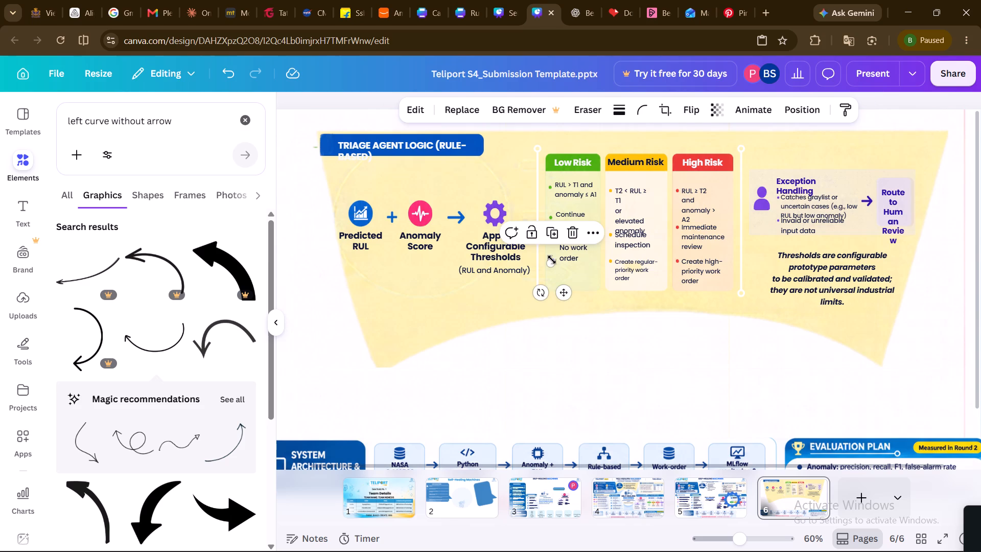
pyautogui.moveTo(564, 291); pyautogui.dragTo(564, 280)
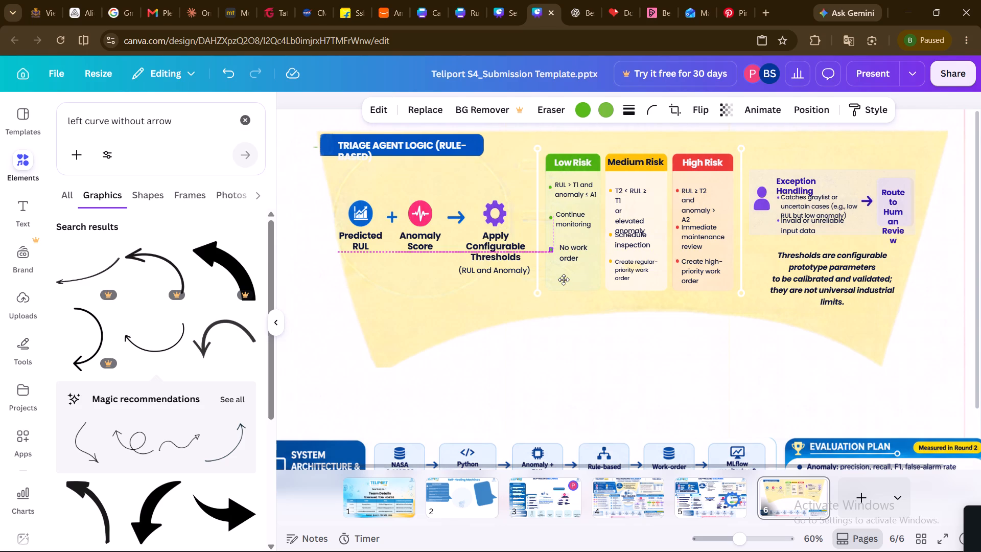
pyautogui.moveTo(564, 280); pyautogui.dragTo(564, 281)
pyautogui.moveTo(564, 281); pyautogui.dragTo(563, 282)
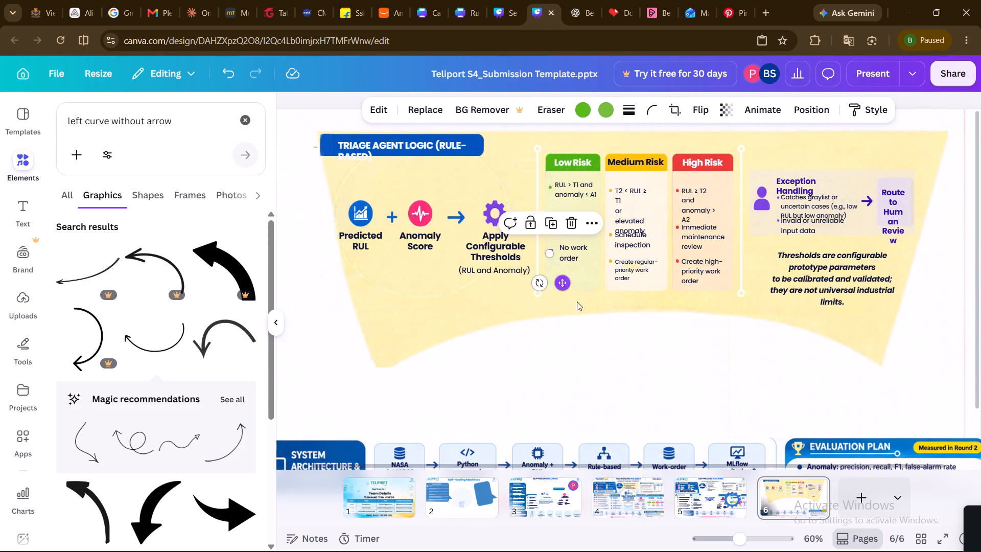
pyautogui.click(594, 332)
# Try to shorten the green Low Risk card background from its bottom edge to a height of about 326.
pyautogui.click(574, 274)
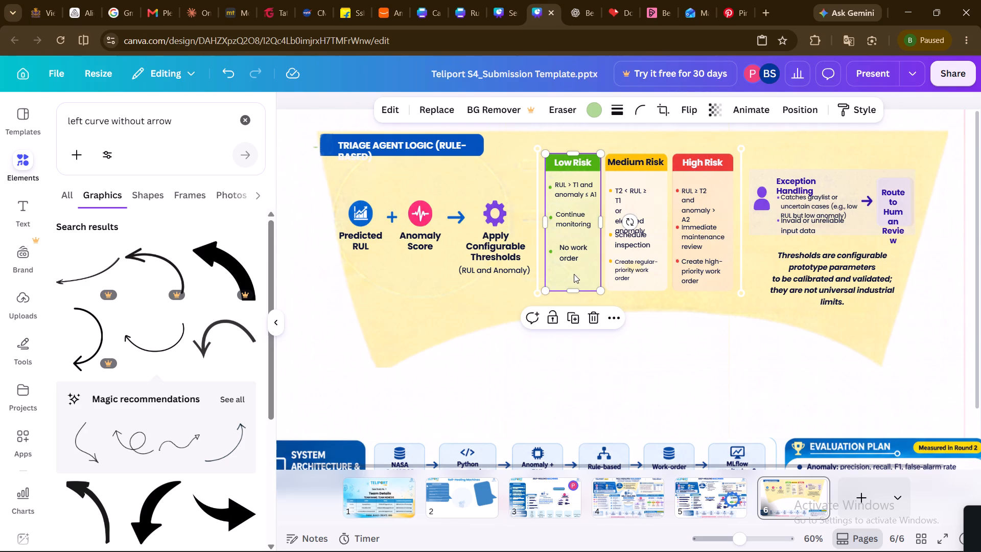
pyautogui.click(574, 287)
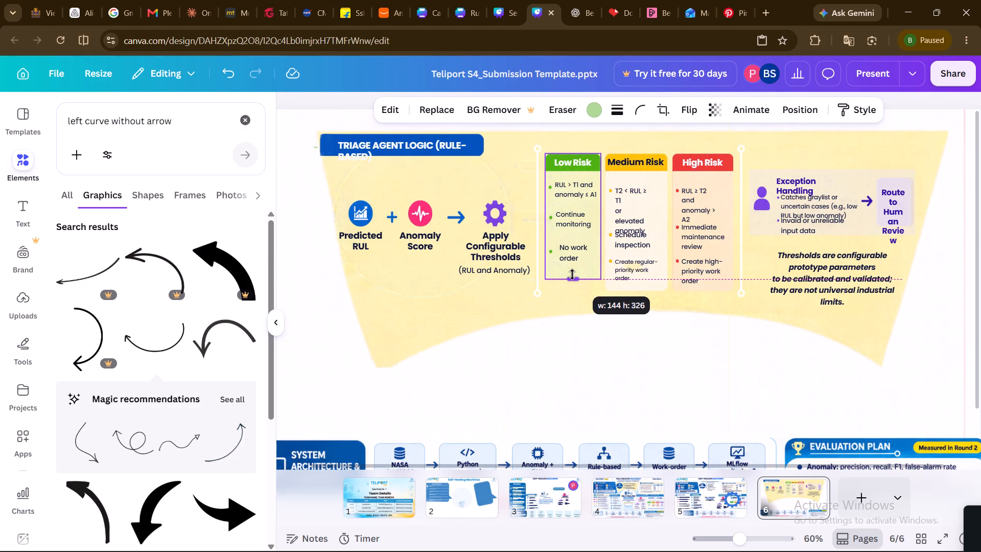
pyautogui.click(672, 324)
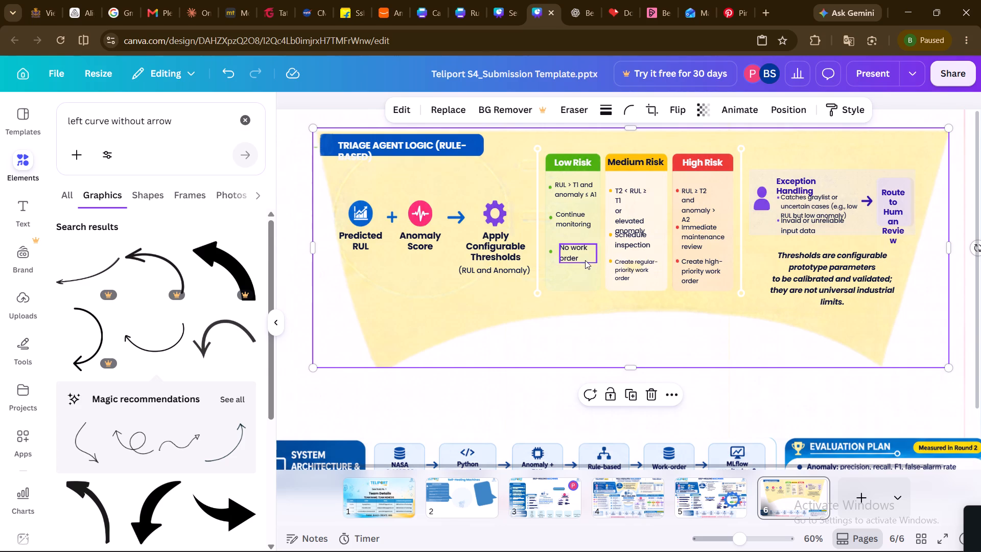
# Widen the "T2 < RUL ≥ T1 or elevated anomaly" text in the Medium Risk card to fit three lines and move it up slightly.
pyautogui.click(636, 202)
pyautogui.moveTo(651, 210); pyautogui.dragTo(660, 208)
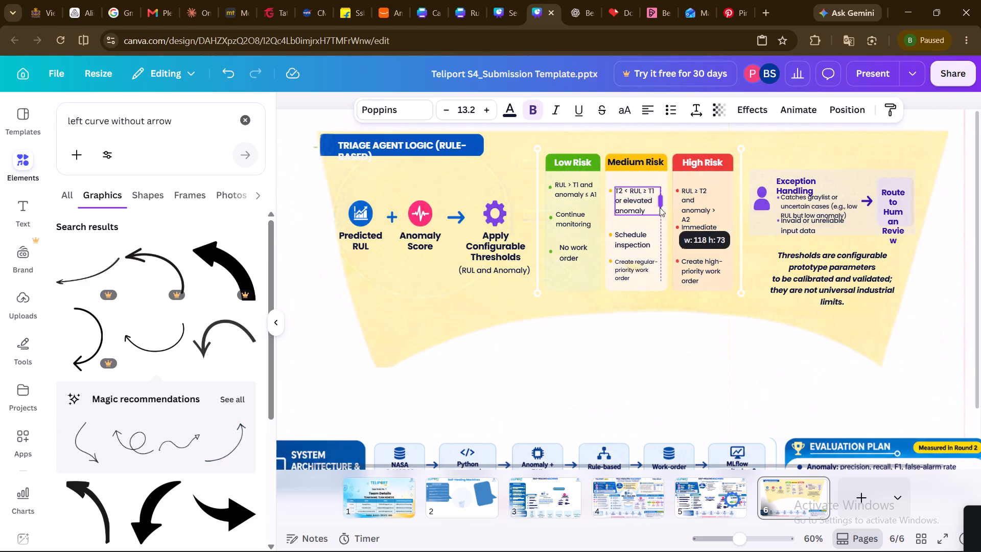
pyautogui.moveTo(660, 208); pyautogui.dragTo(660, 206)
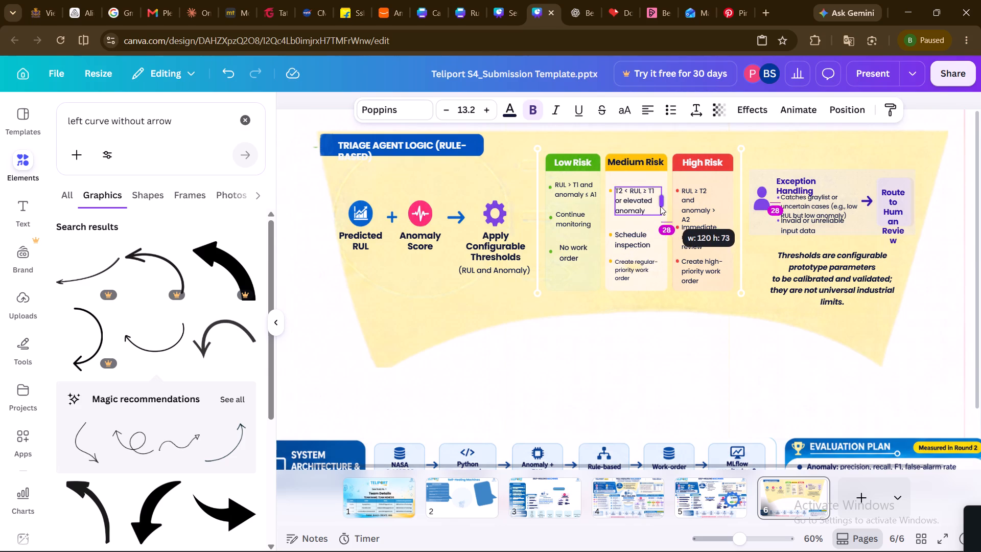
pyautogui.moveTo(660, 206); pyautogui.dragTo(664, 204)
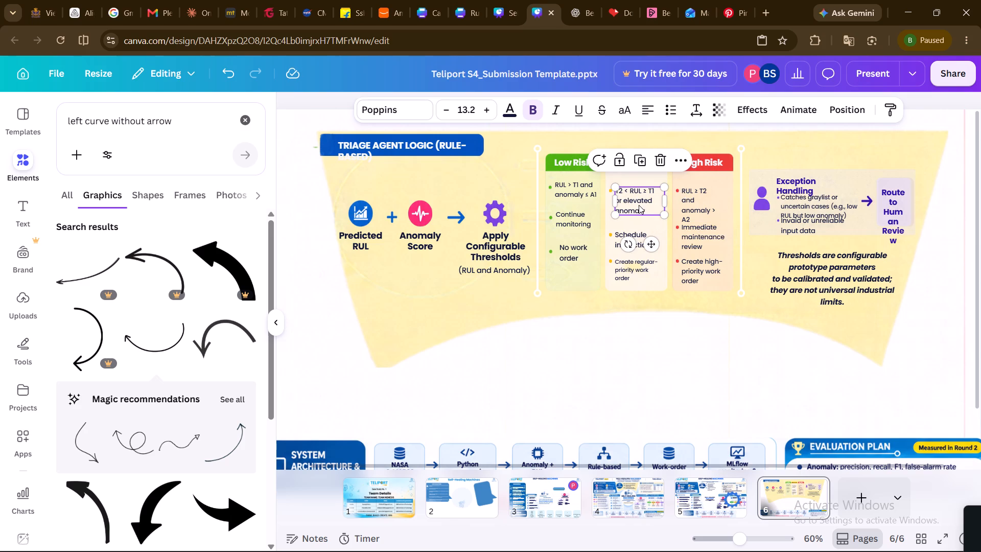
pyautogui.moveTo(652, 243); pyautogui.dragTo(652, 237)
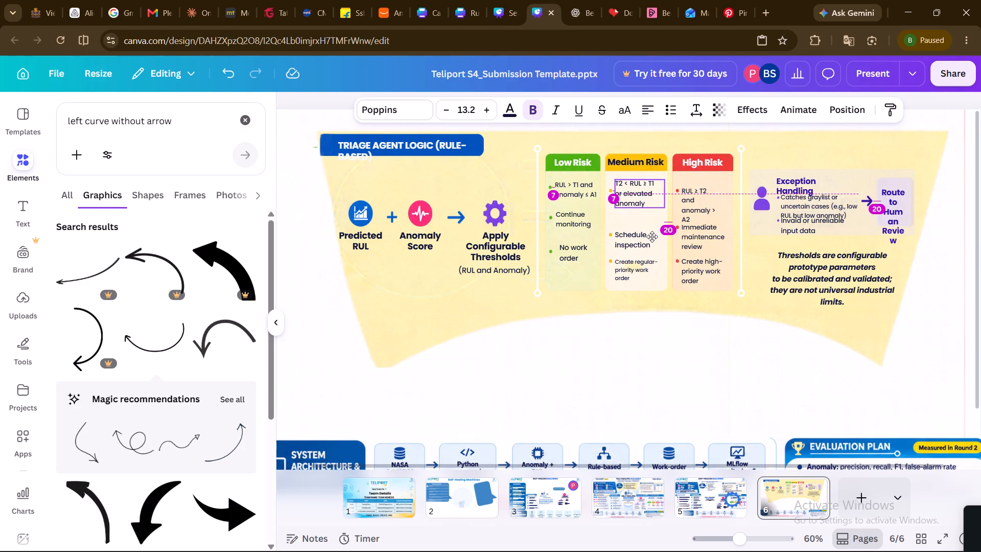
pyautogui.moveTo(652, 237); pyautogui.dragTo(652, 237)
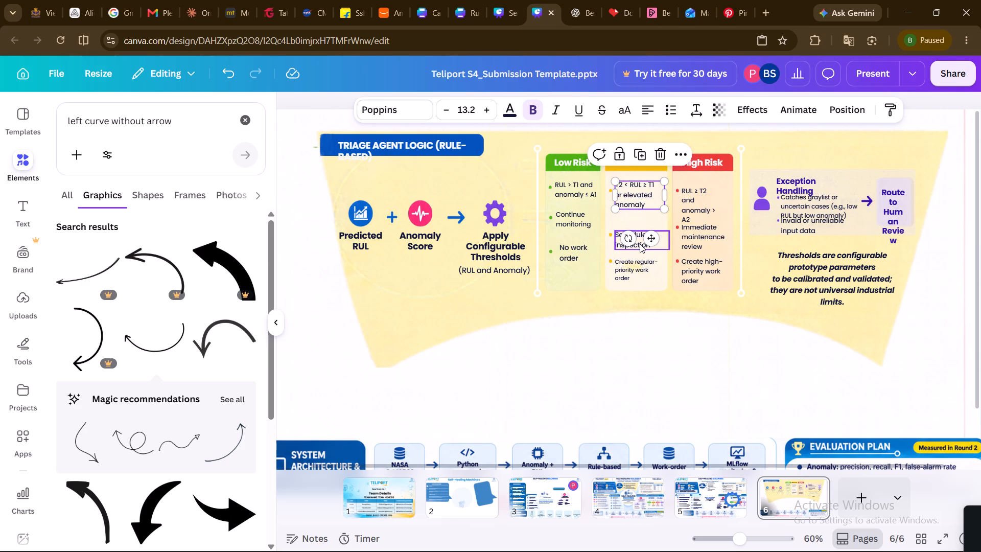
# Move the "Schedule inspection" text up slightly beneath the anomaly condition in the Medium Risk card.
pyautogui.click(640, 242)
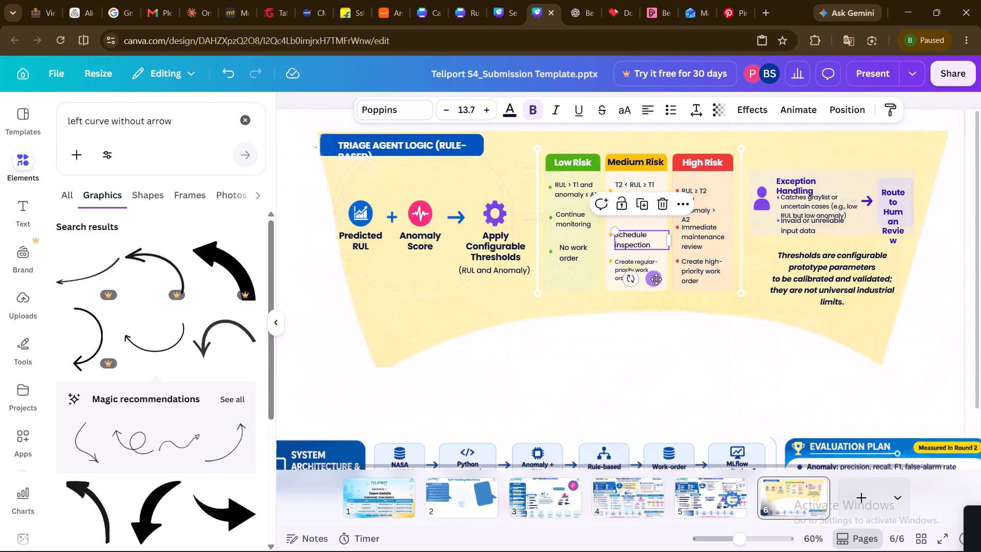
pyautogui.moveTo(654, 280); pyautogui.dragTo(653, 266)
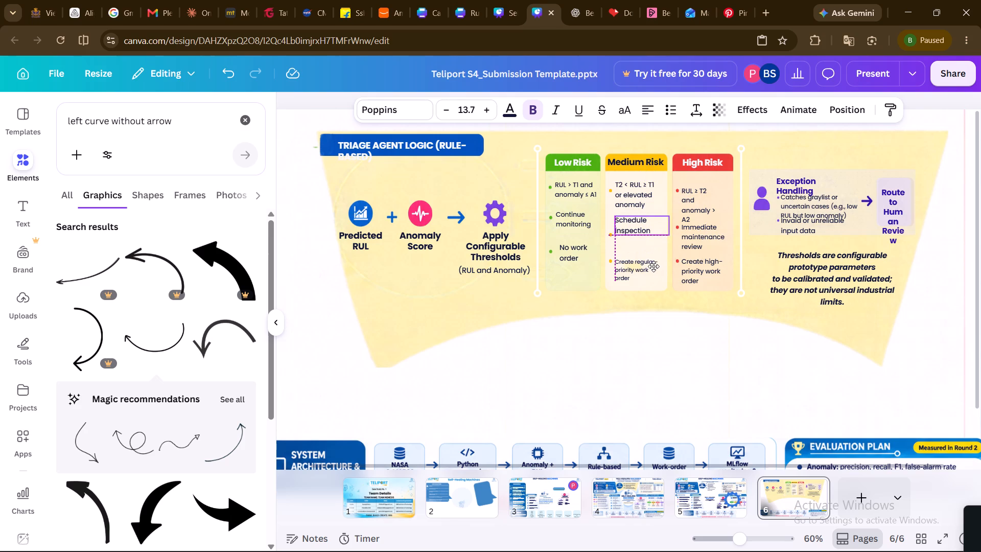
pyautogui.moveTo(653, 266); pyautogui.dragTo(653, 269)
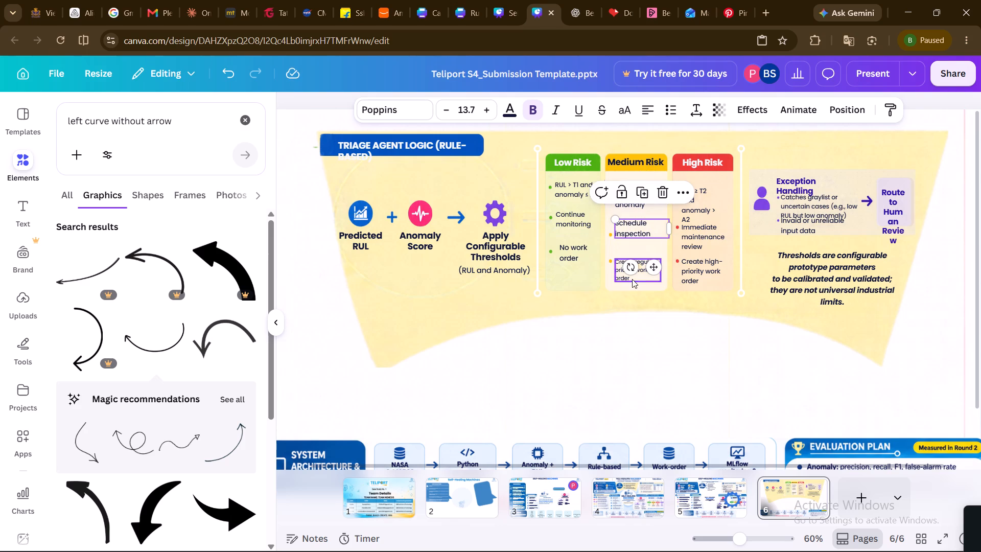
# Move the "Create regular-priority work order" text up closer beneath "Schedule inspection" in the Medium Risk card.
pyautogui.click(645, 275)
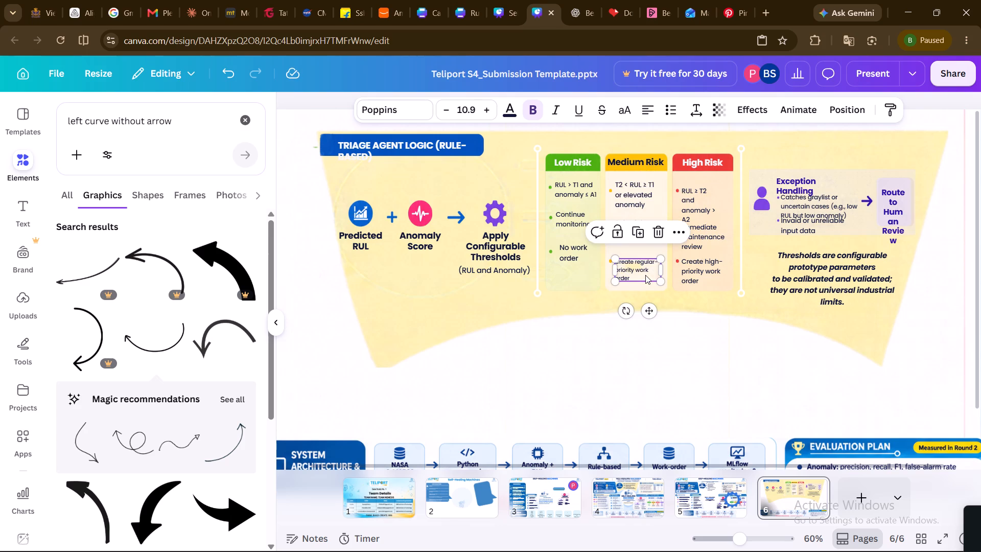
pyautogui.moveTo(647, 312); pyautogui.dragTo(647, 306)
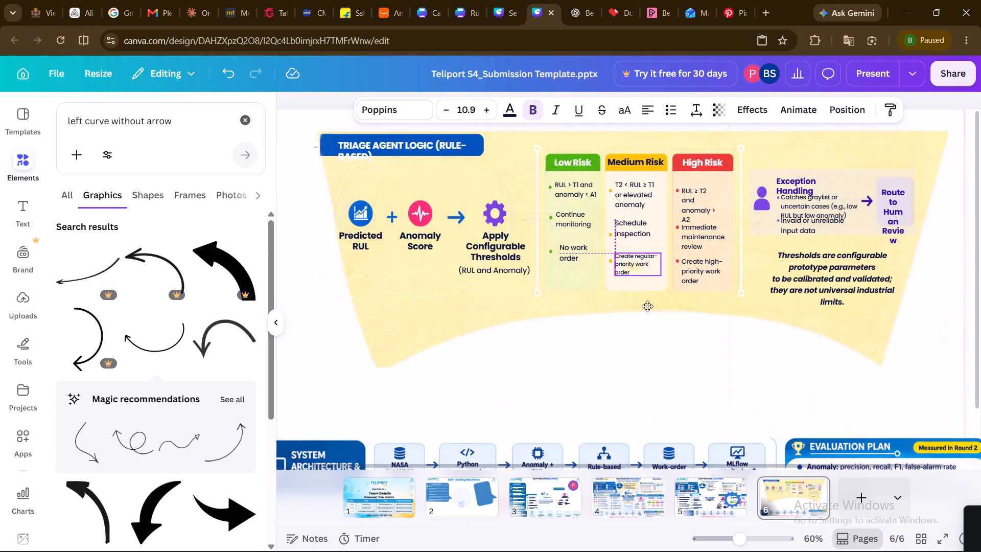
pyautogui.moveTo(647, 306); pyautogui.dragTo(648, 301)
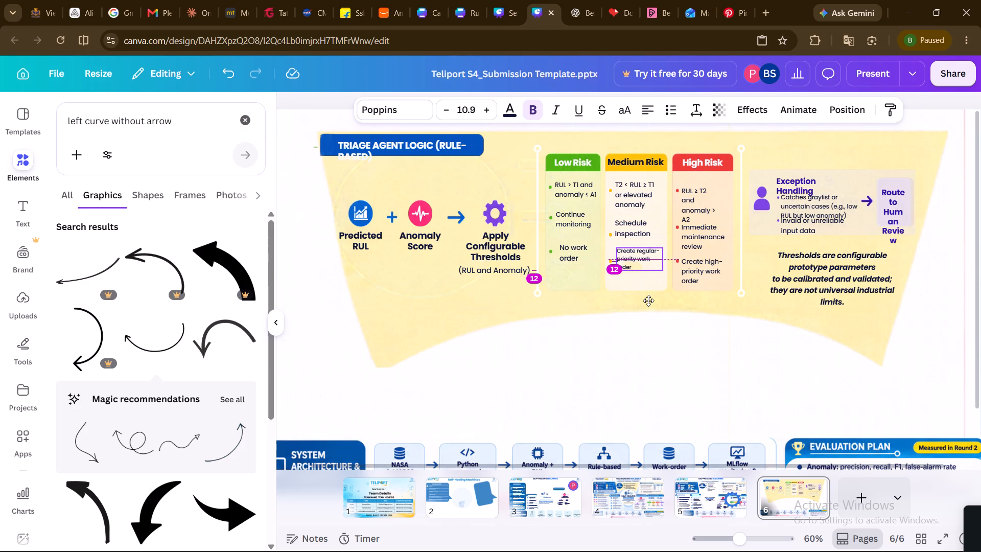
pyautogui.moveTo(648, 301); pyautogui.dragTo(647, 305)
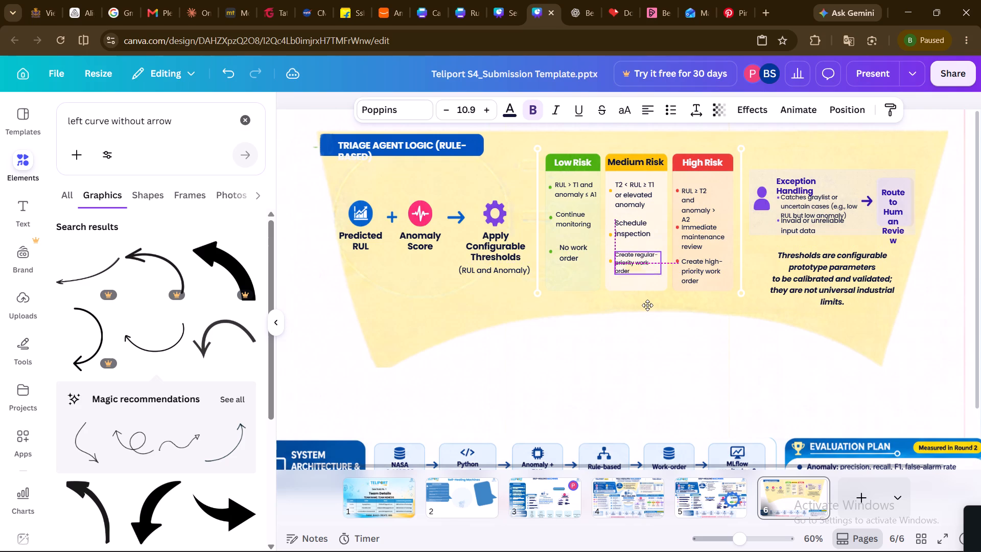
pyautogui.moveTo(647, 305); pyautogui.dragTo(647, 296)
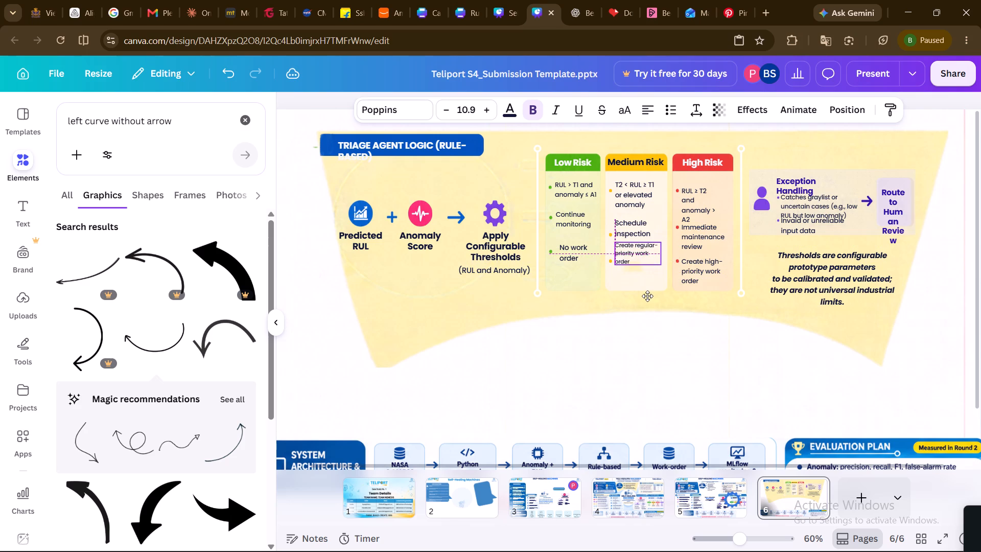
pyautogui.moveTo(647, 296); pyautogui.dragTo(646, 293)
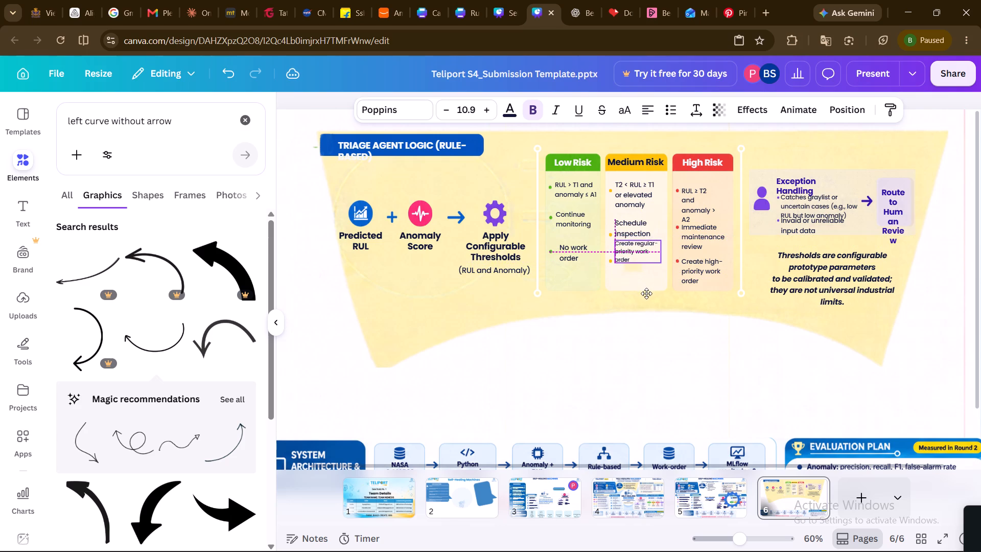
pyautogui.moveTo(646, 293); pyautogui.dragTo(648, 302)
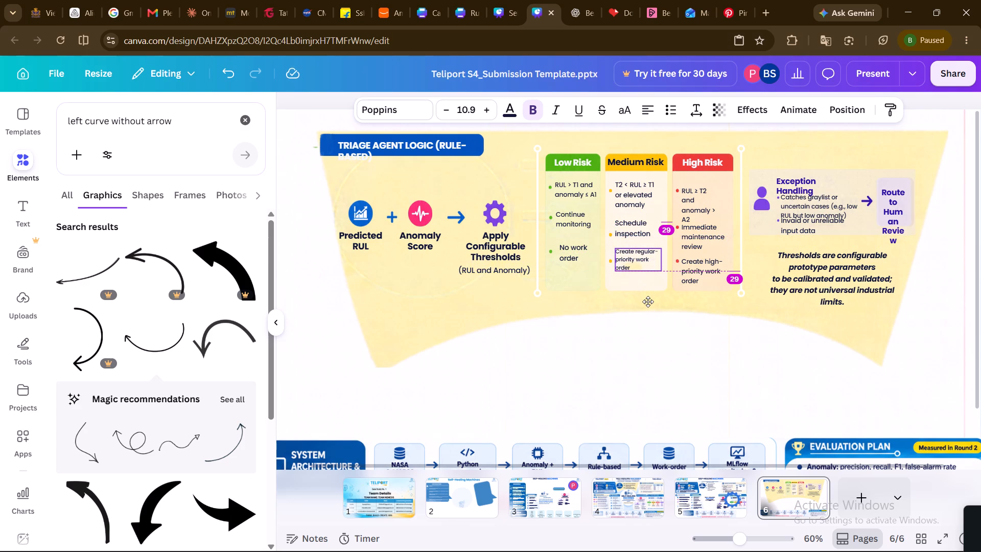
pyautogui.moveTo(648, 302); pyautogui.dragTo(647, 298)
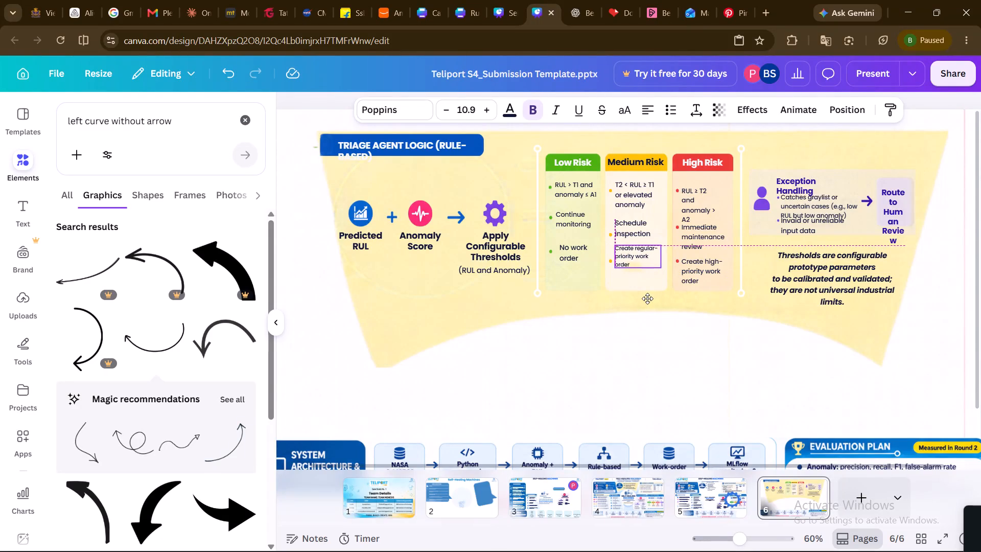
pyautogui.click(647, 301)
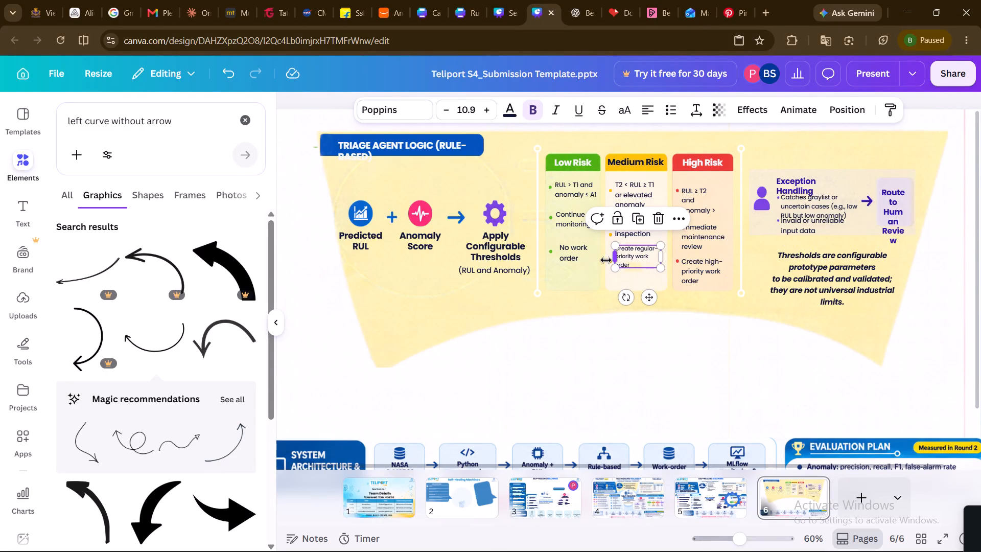
# Check the font sizes of the Anomaly Score, Predicted RUL and Apply Configurable Thresholds labels and the Low and Medium Risk texts.
pyautogui.click(425, 248)
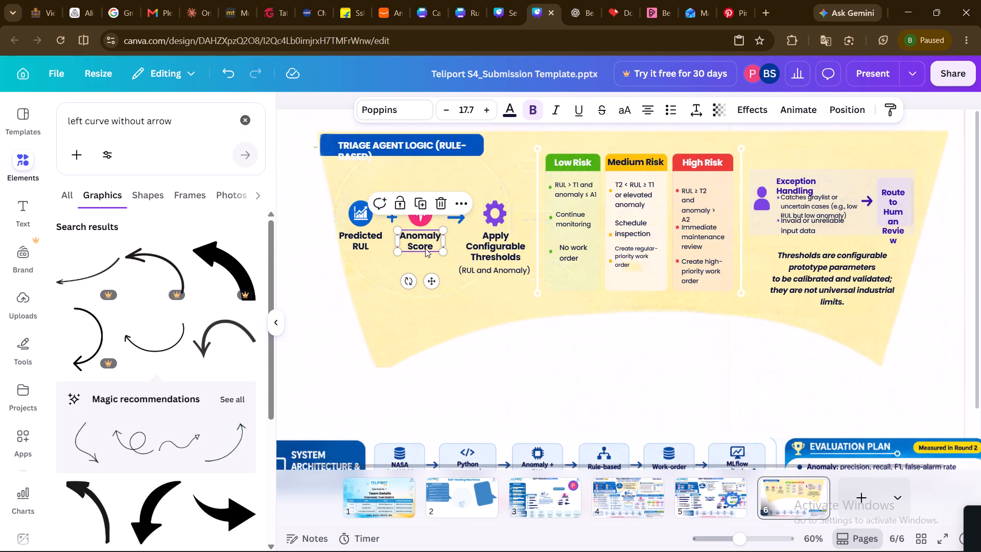
pyautogui.click(369, 243)
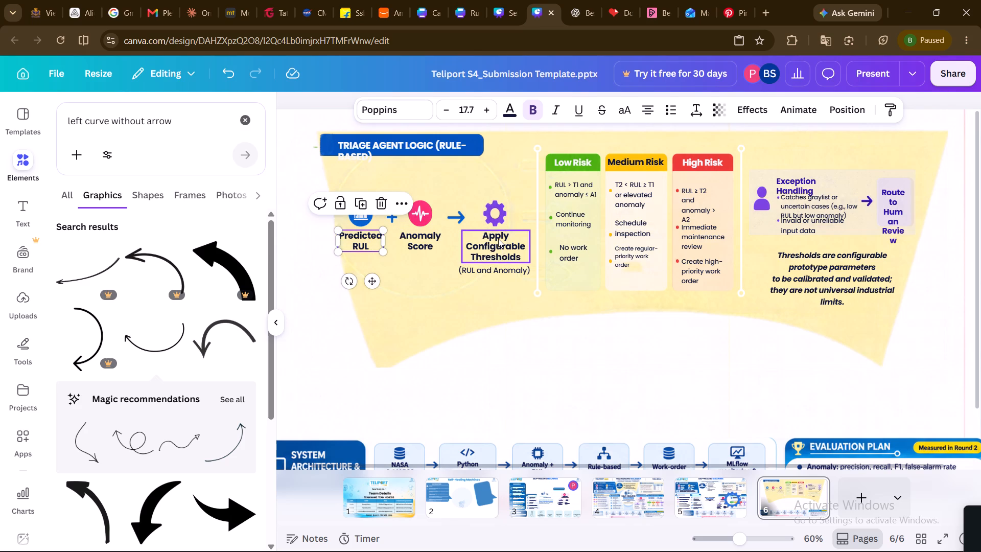
pyautogui.click(498, 239)
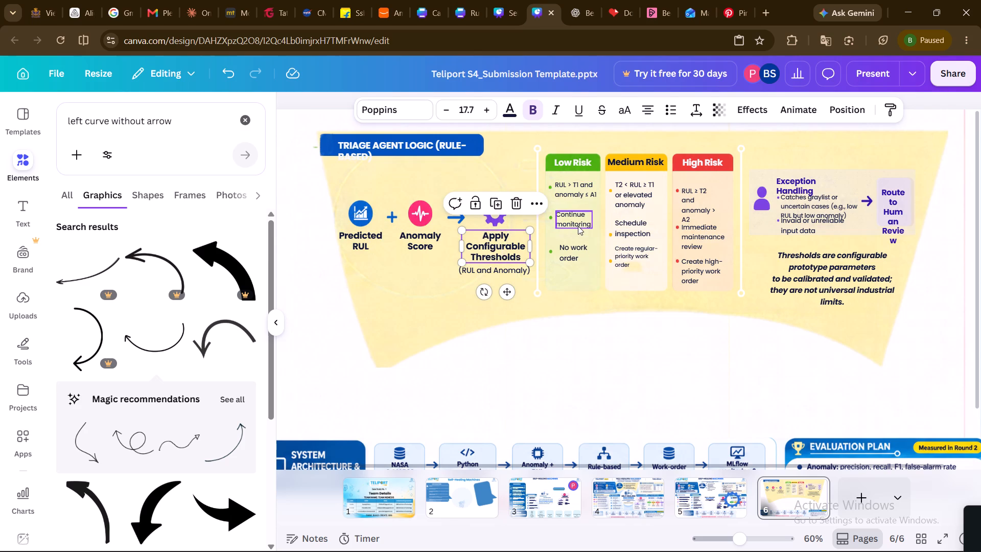
pyautogui.click(578, 226)
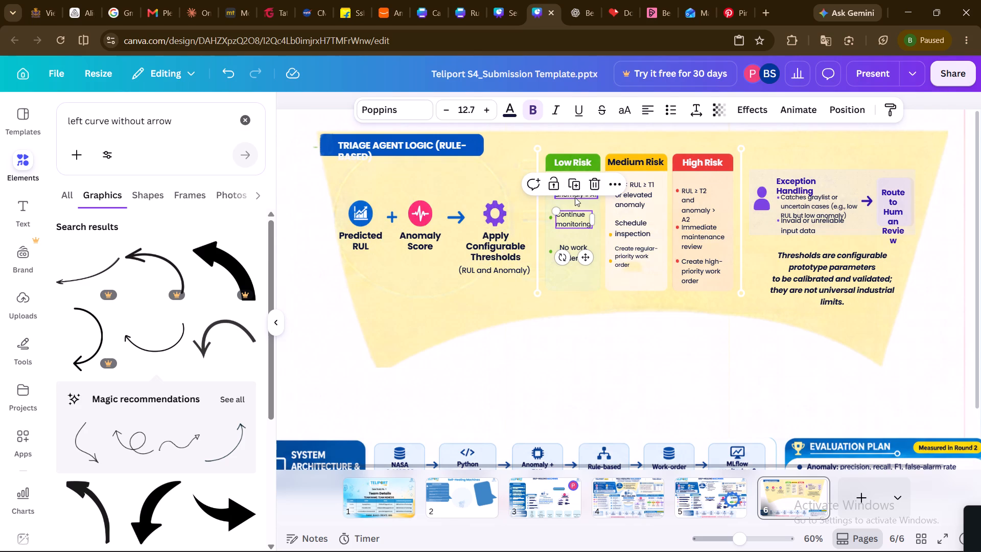
pyautogui.click(575, 197)
pyautogui.click(574, 250)
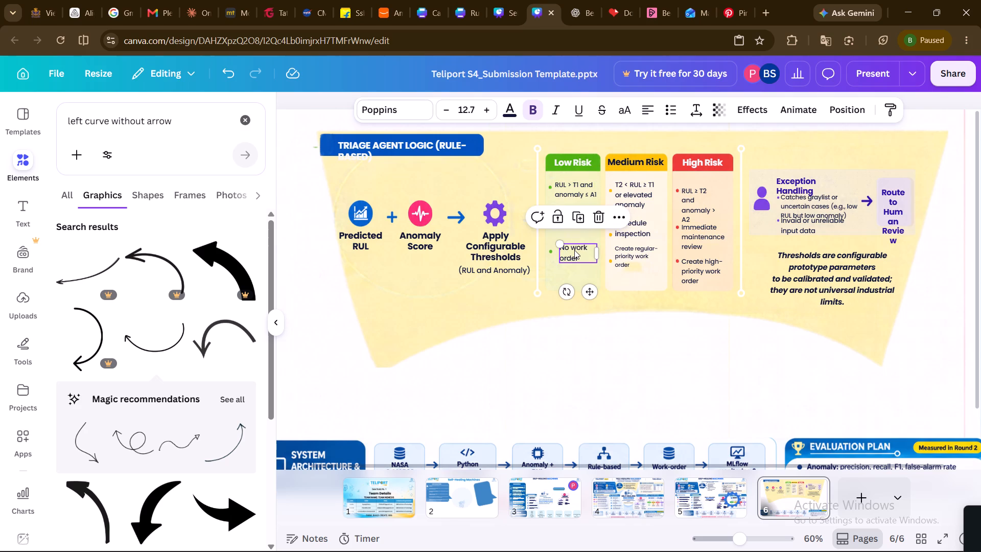
pyautogui.click(625, 312)
pyautogui.click(632, 224)
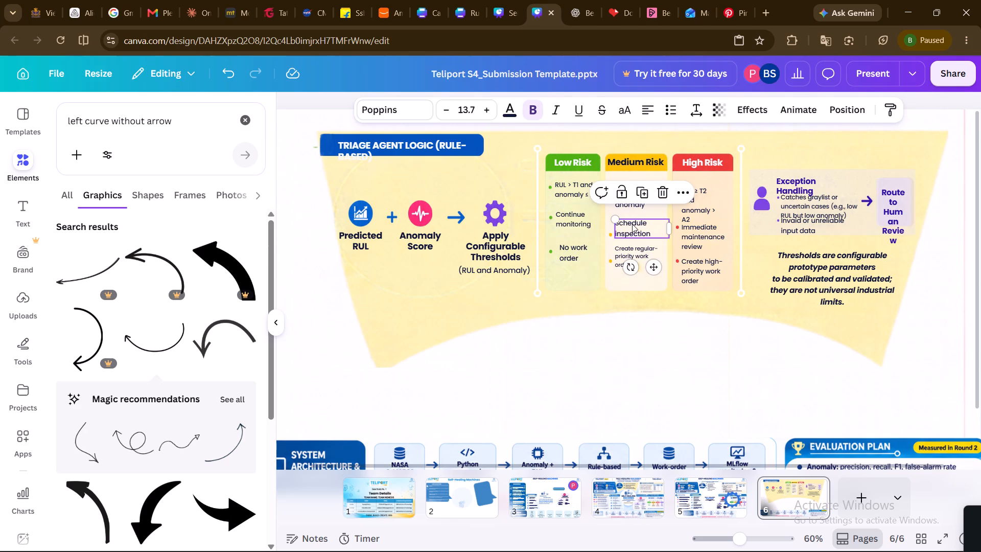
pyautogui.click(649, 317)
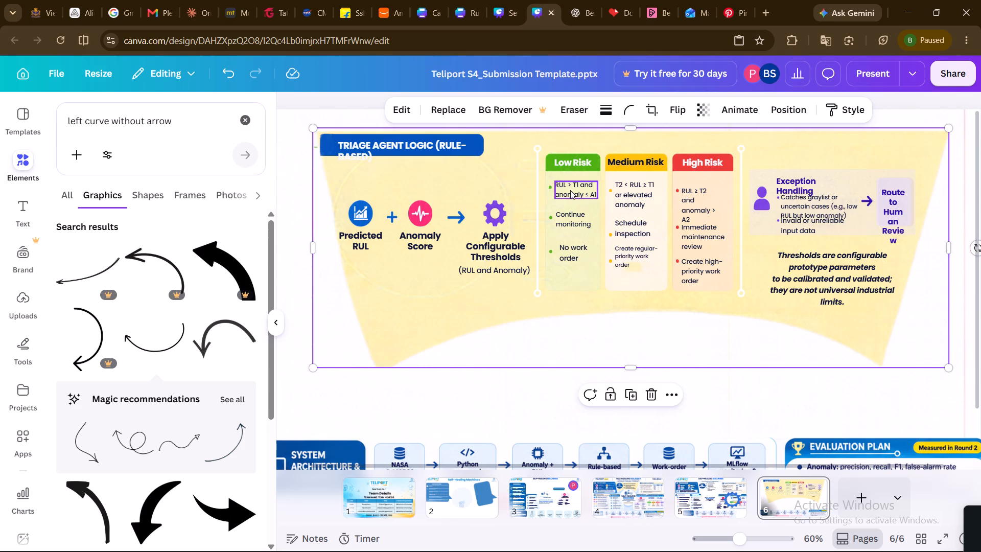
# Set the font size of the "RUL > T1 and anomaly ≤ A1" and "Continue monitoring" texts to 13.9.
pyautogui.keyDown('shift'); pyautogui.click(570, 217); pyautogui.keyUp('shift')
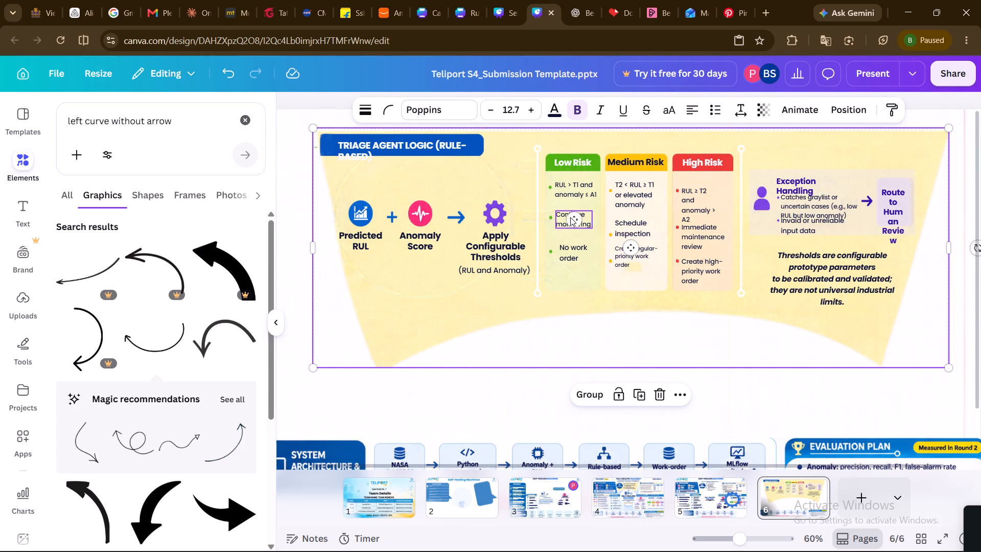
pyautogui.keyDown('shift'); pyautogui.click(566, 188); pyautogui.keyUp('shift')
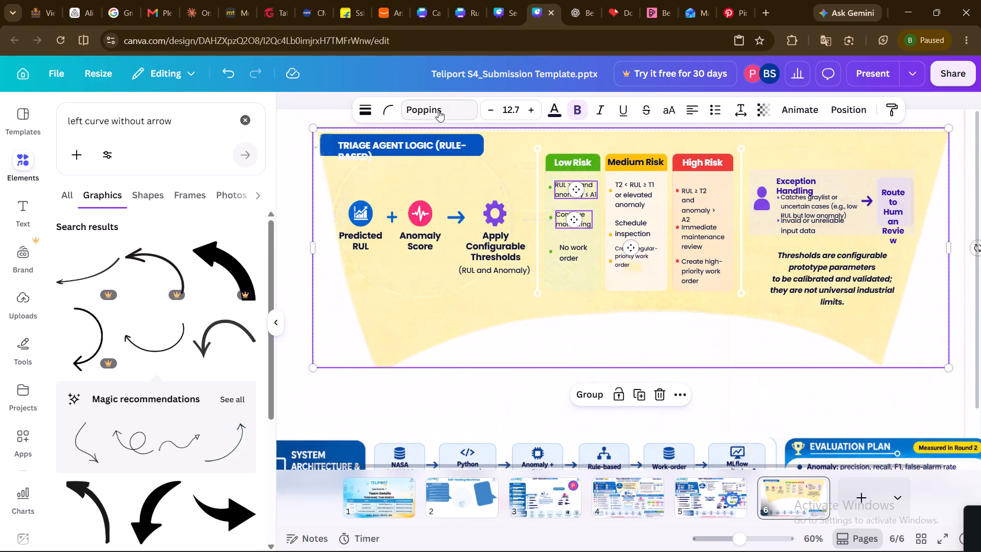
pyautogui.click(519, 110)
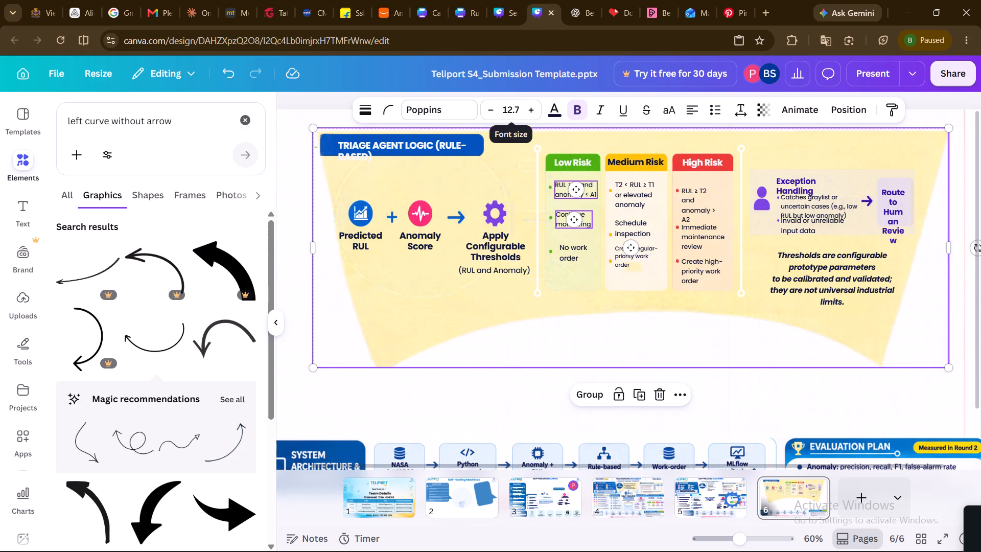
pyautogui.write('13.9')
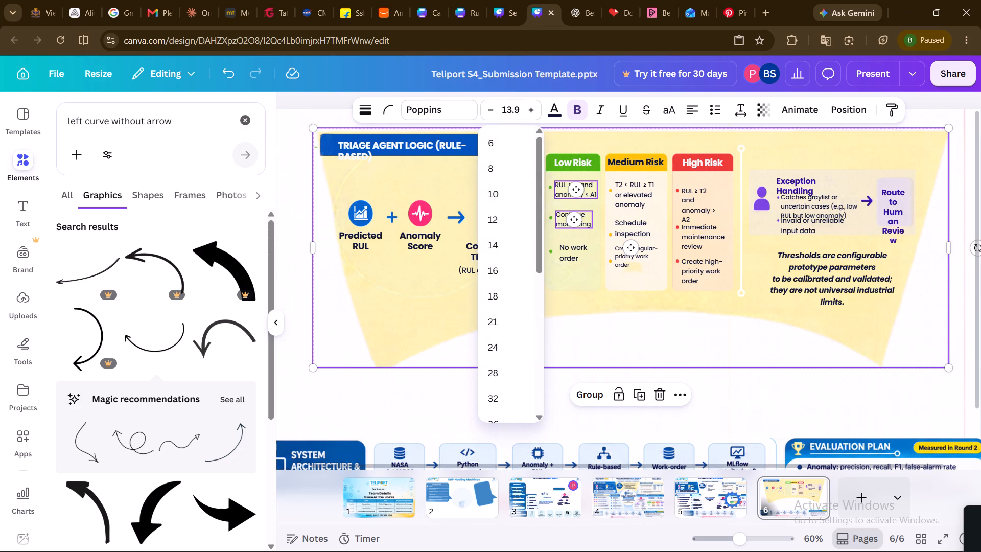
pyautogui.press('Return')
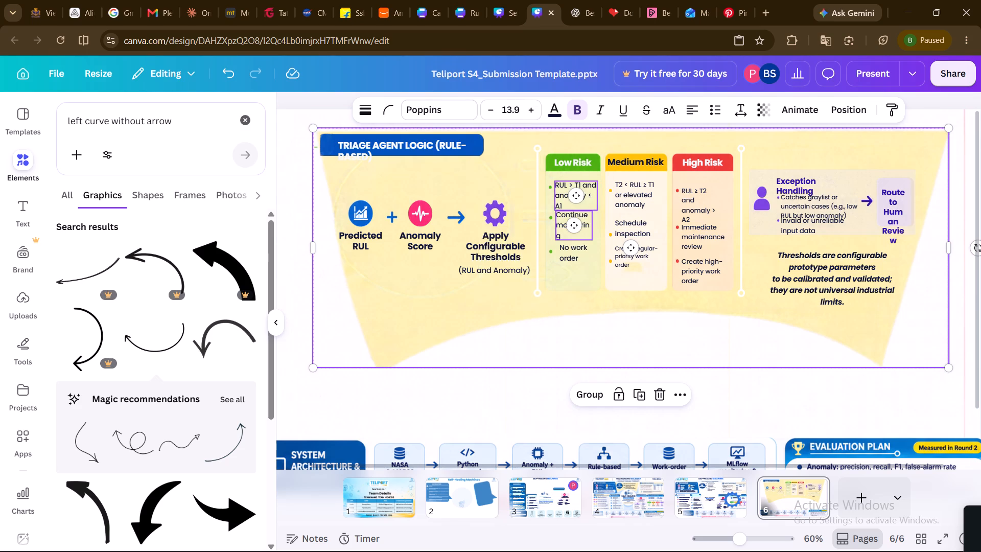
pyautogui.click(599, 316)
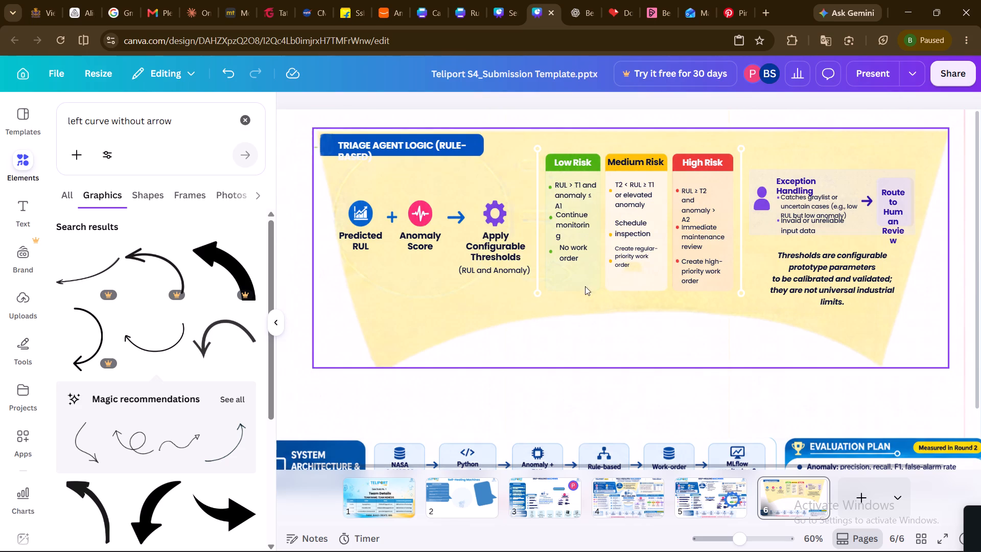
# Move the "No work order" text down slightly in the Low Risk card.
pyautogui.moveTo(573, 257); pyautogui.dragTo(573, 266)
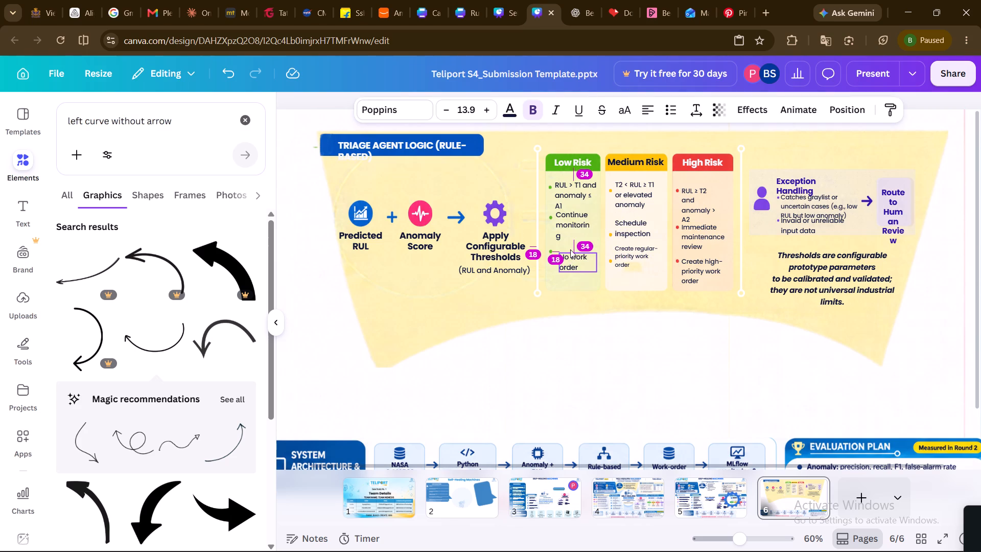
# Widen the "Continue monitoring" text to about 101 so it fits two lines, and move it down slightly.
pyautogui.click(565, 235)
pyautogui.click(559, 240)
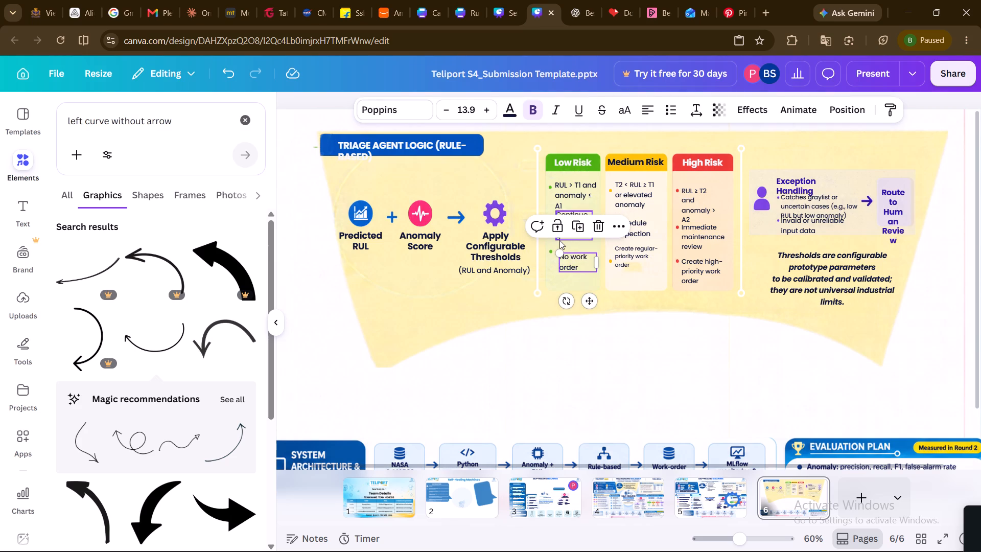
pyautogui.click(595, 227)
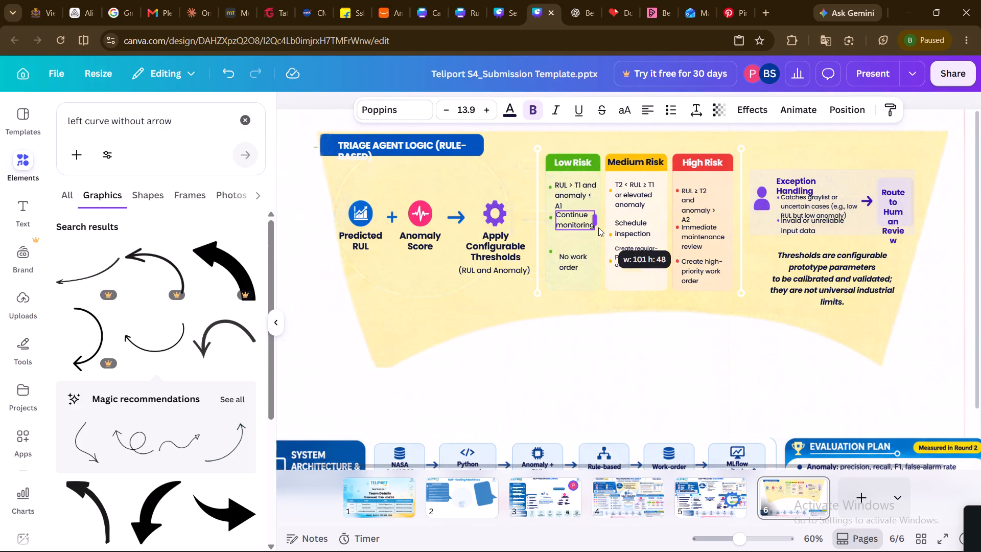
pyautogui.moveTo(586, 258); pyautogui.dragTo(587, 265)
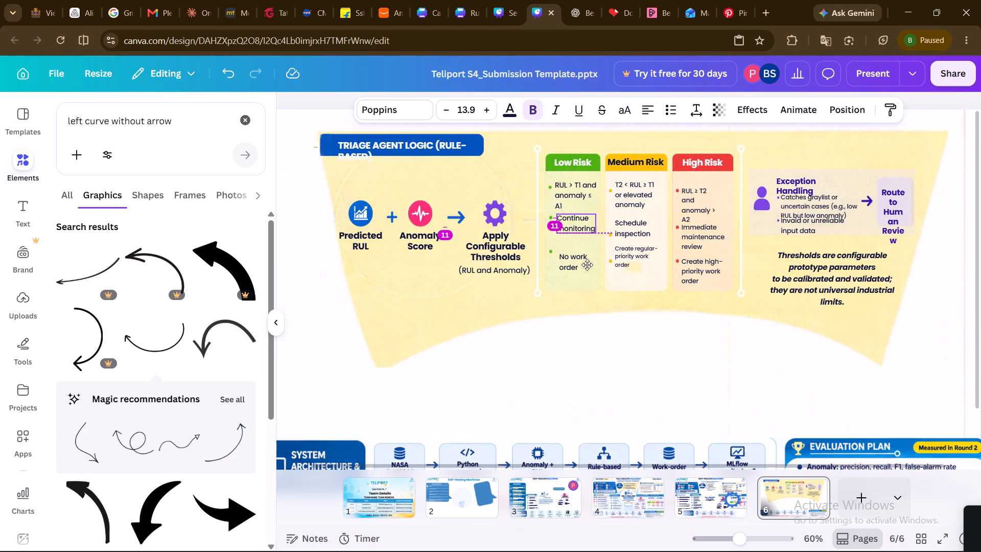
pyautogui.moveTo(587, 265); pyautogui.dragTo(586, 265)
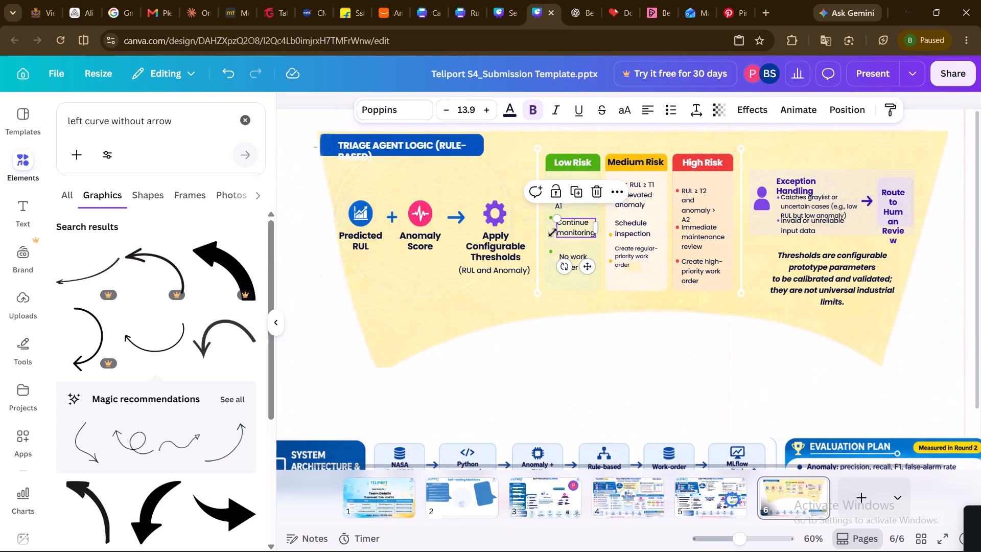
pyautogui.click(575, 331)
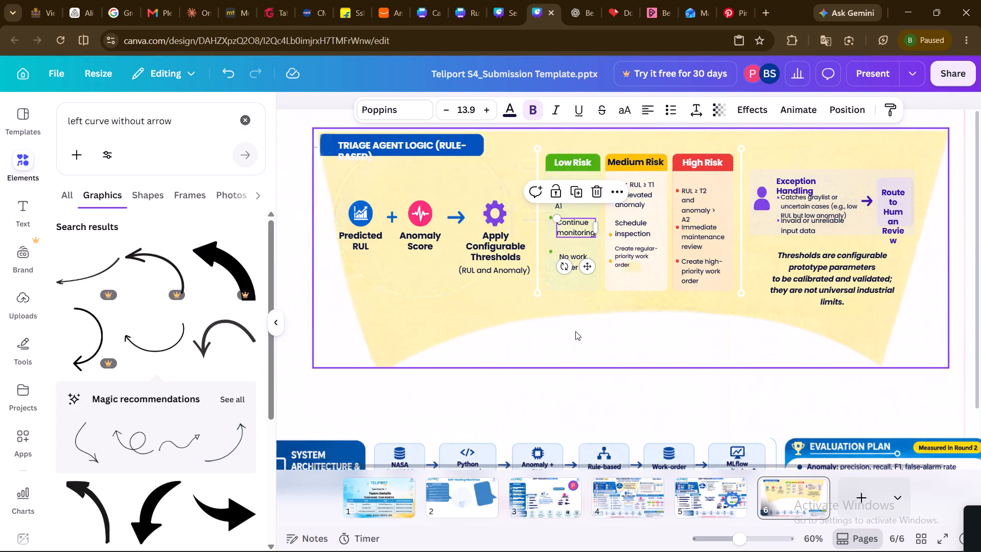
# Widen the "RUL > T1 and anomaly ≤ A1" text in the Low Risk card to fit two lines.
pyautogui.click(561, 194)
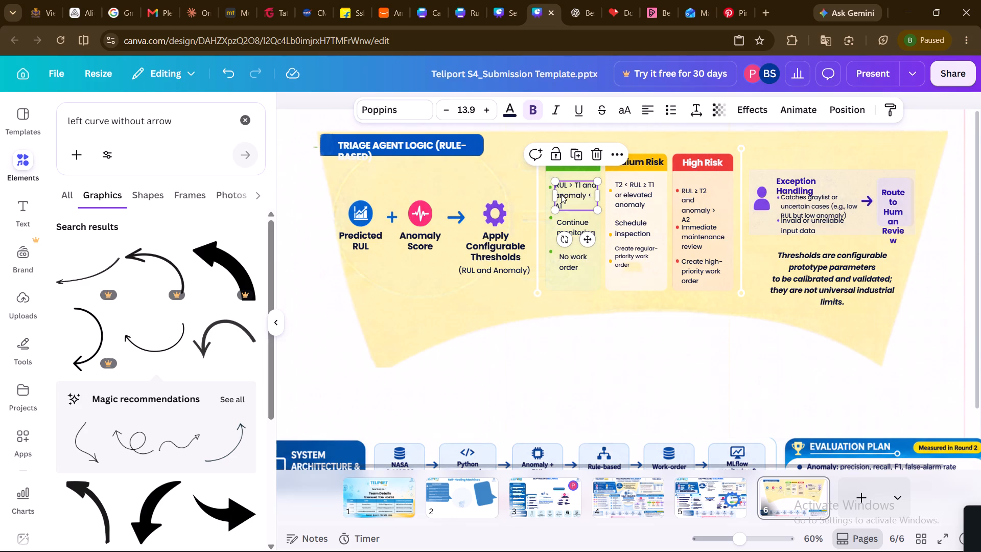
pyautogui.click(599, 195)
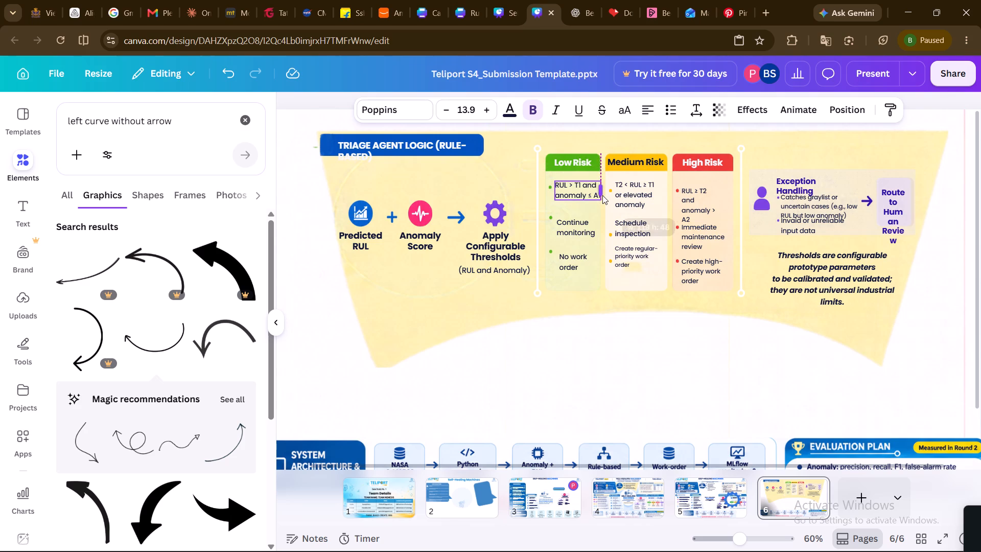
# Widen the green Low Risk card background to about 149.
pyautogui.click(580, 208)
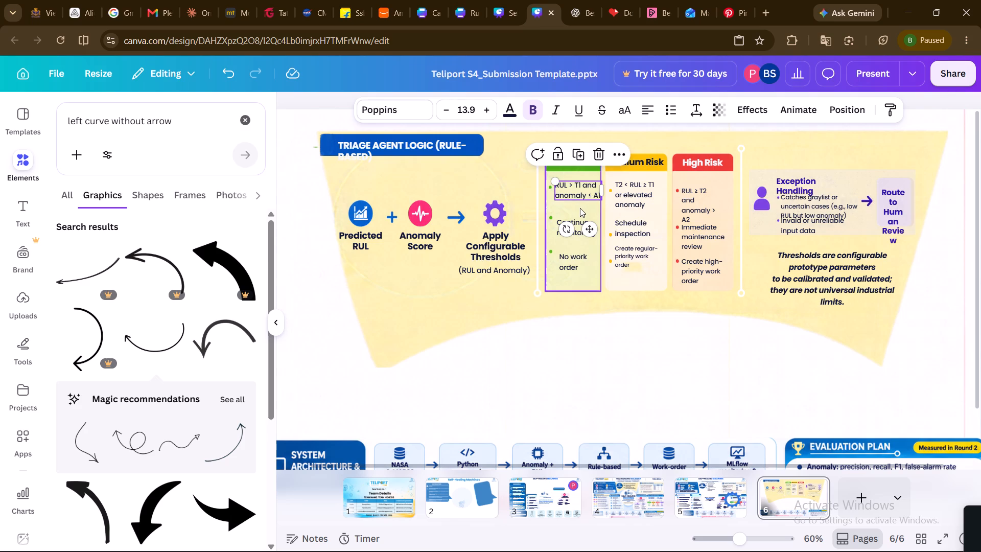
pyautogui.click(601, 221)
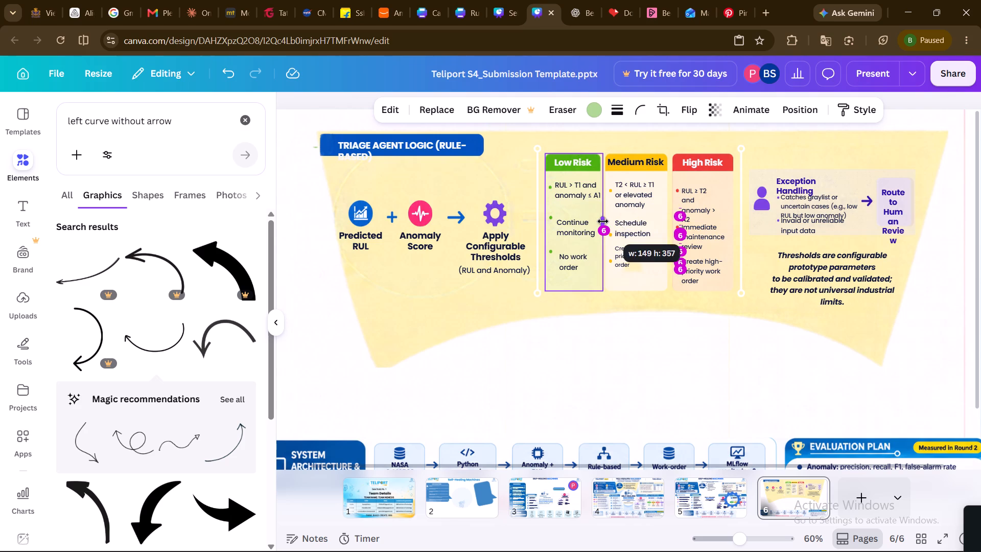
pyautogui.click(571, 194)
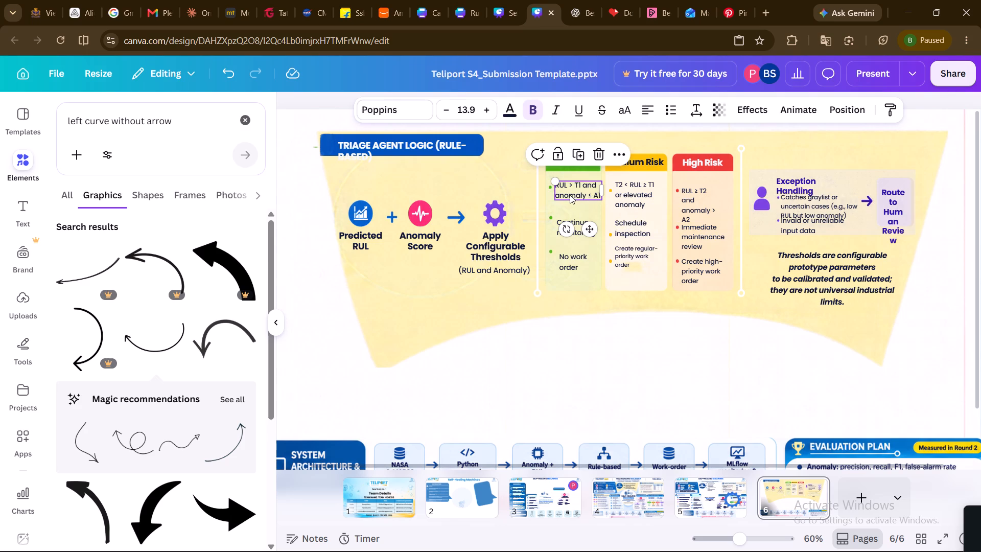
# Preview page 3, the Self-Healing Machines poster, in full-screen presentation mode and return to editing.
pyautogui.click(550, 497)
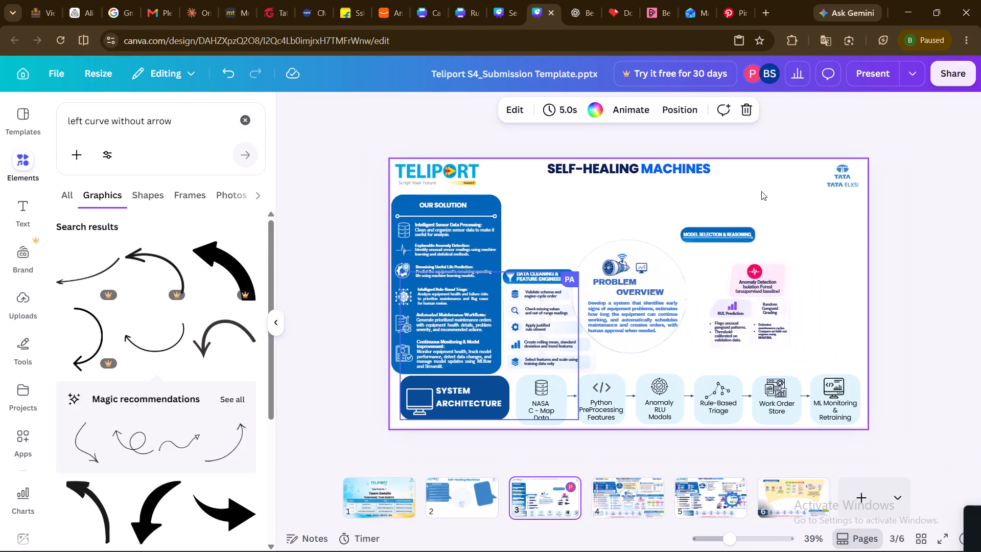
pyautogui.click(867, 77)
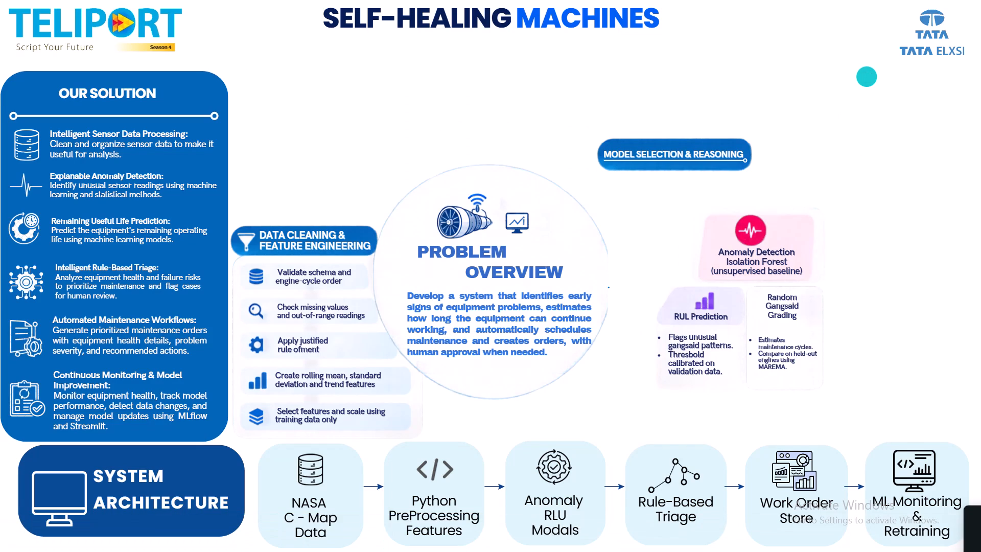
pyautogui.press('Escape')
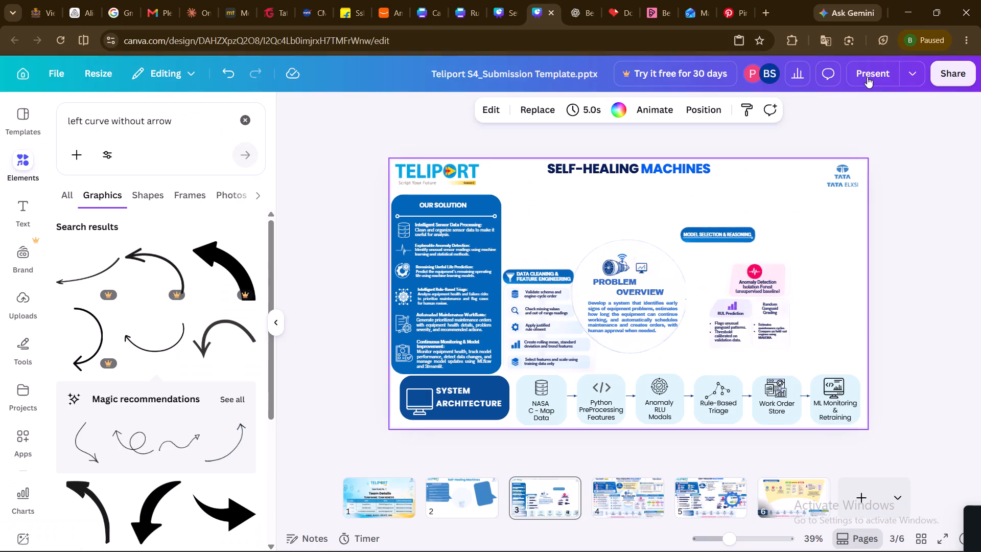
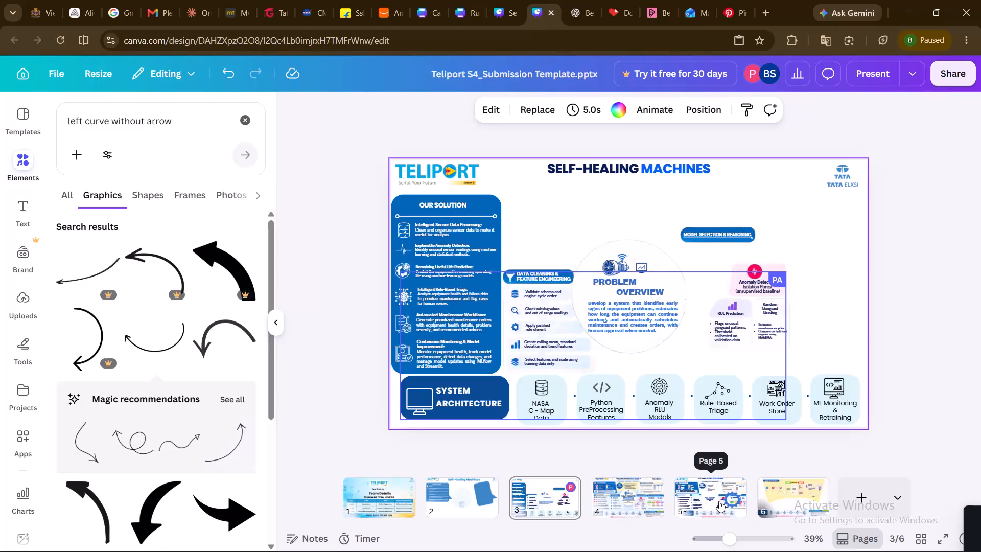
# Correct "Modals" to "Models" in the Anomaly RLU box of the page 3 system architecture row.
pyautogui.doubleClick(666, 416)
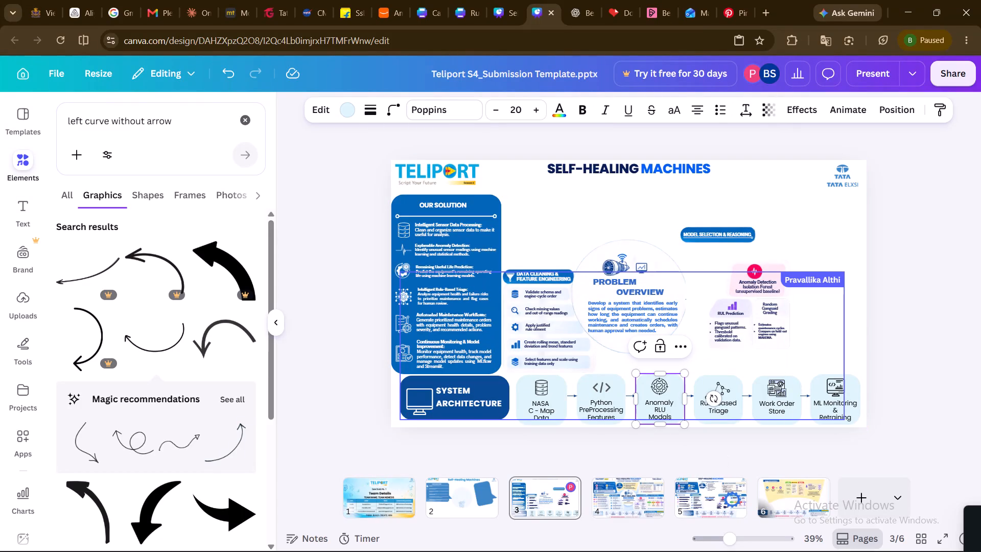
pyautogui.press('BackSpace')
pyautogui.press('e')
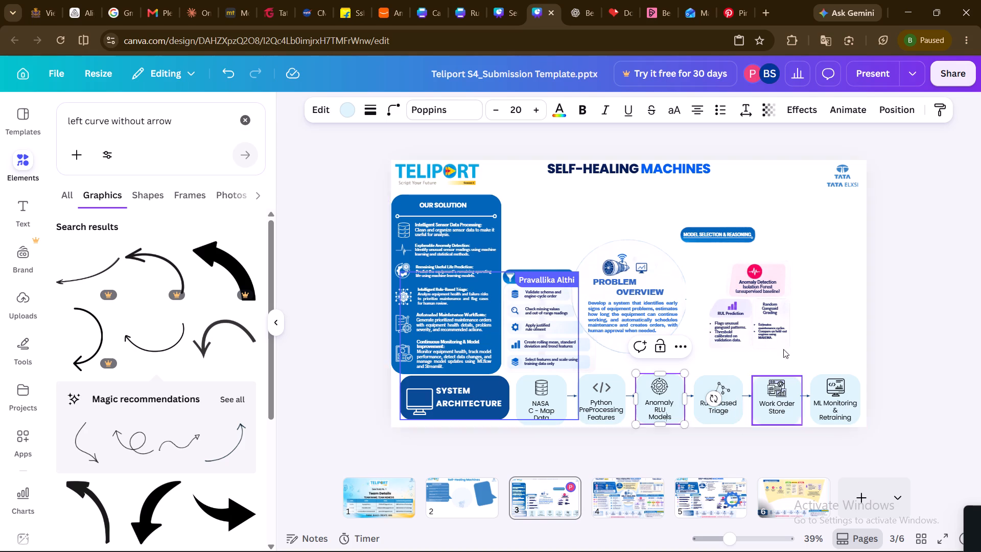
pyautogui.click(824, 304)
pyautogui.click(824, 304)
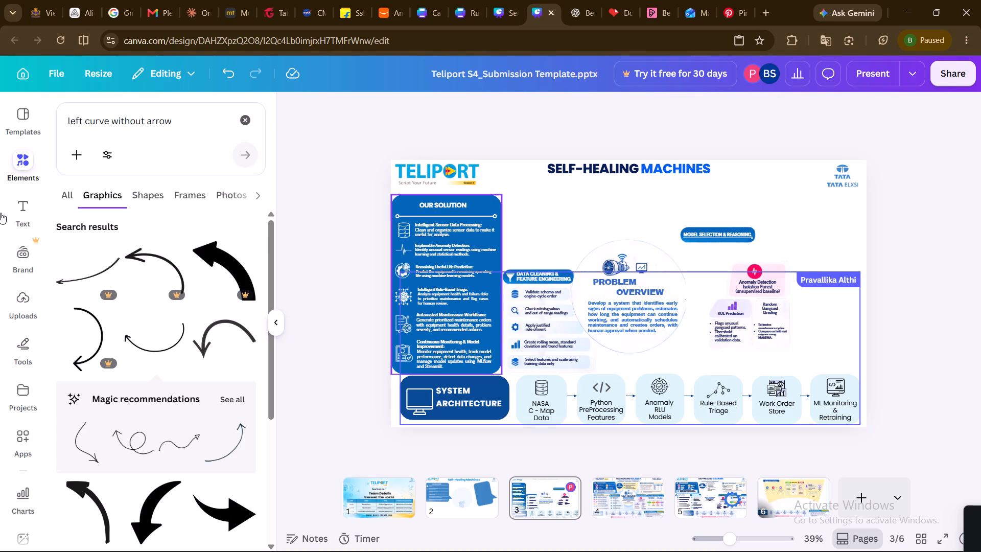
# On page 6, move the Low Risk card's middle green bullet down level with the first line of "Continue monitoring".
pyautogui.click(20, 212)
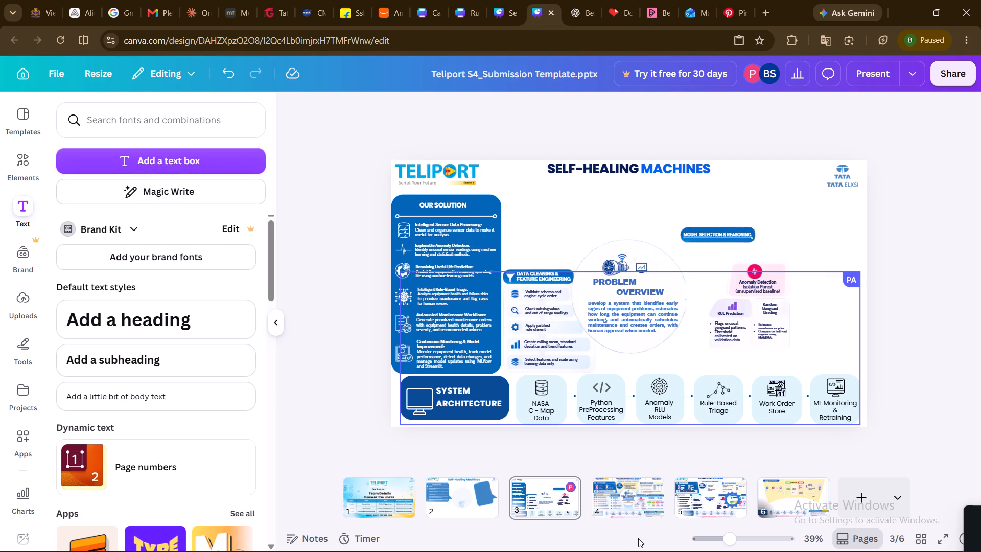
pyautogui.click(773, 507)
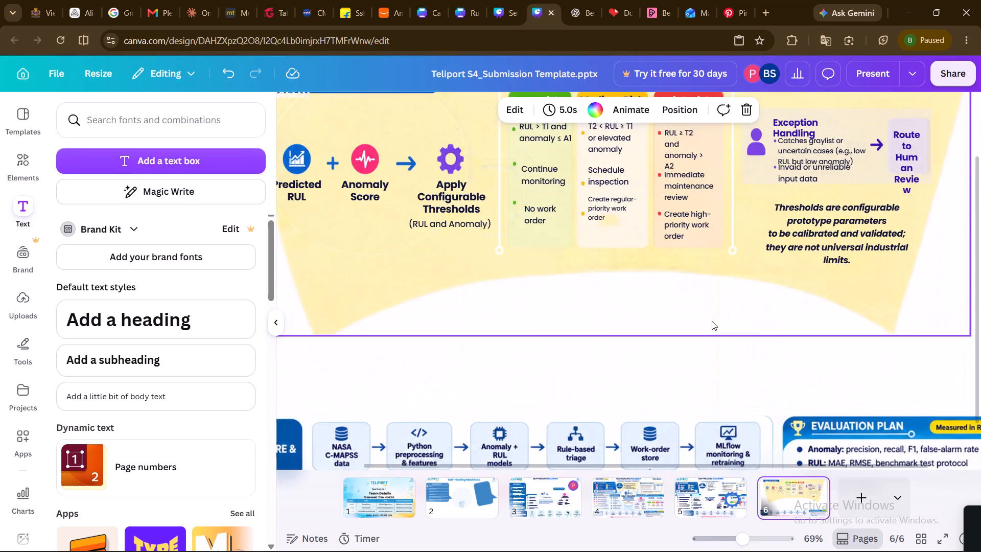
pyautogui.scroll(2, 693, 338)
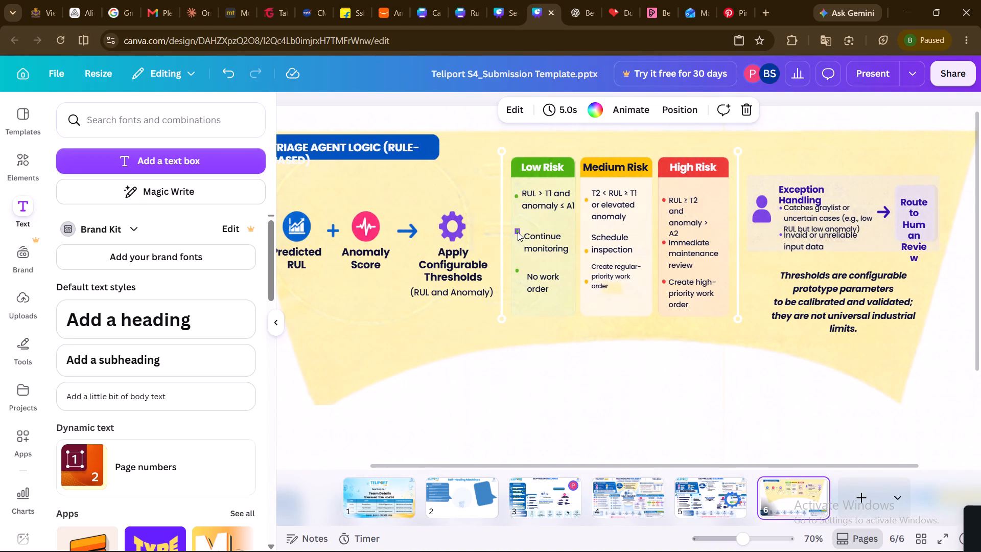
pyautogui.moveTo(518, 232); pyautogui.dragTo(519, 244)
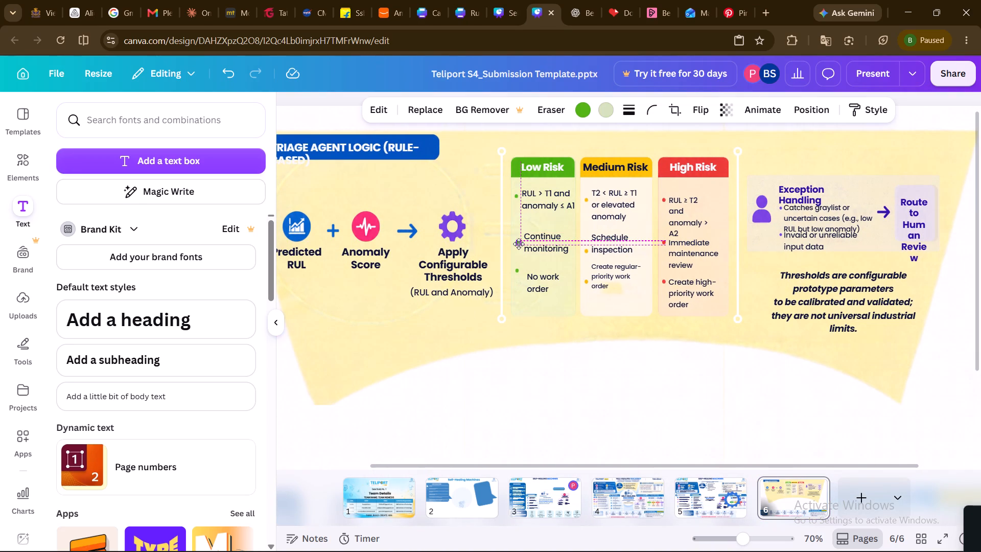
pyautogui.moveTo(519, 244); pyautogui.dragTo(517, 236)
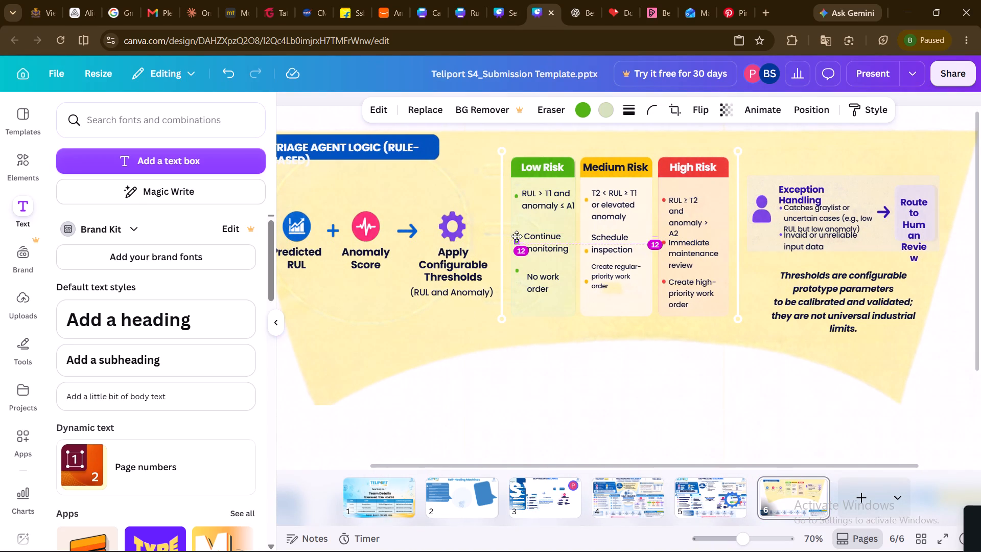
pyautogui.moveTo(517, 236); pyautogui.dragTo(517, 237)
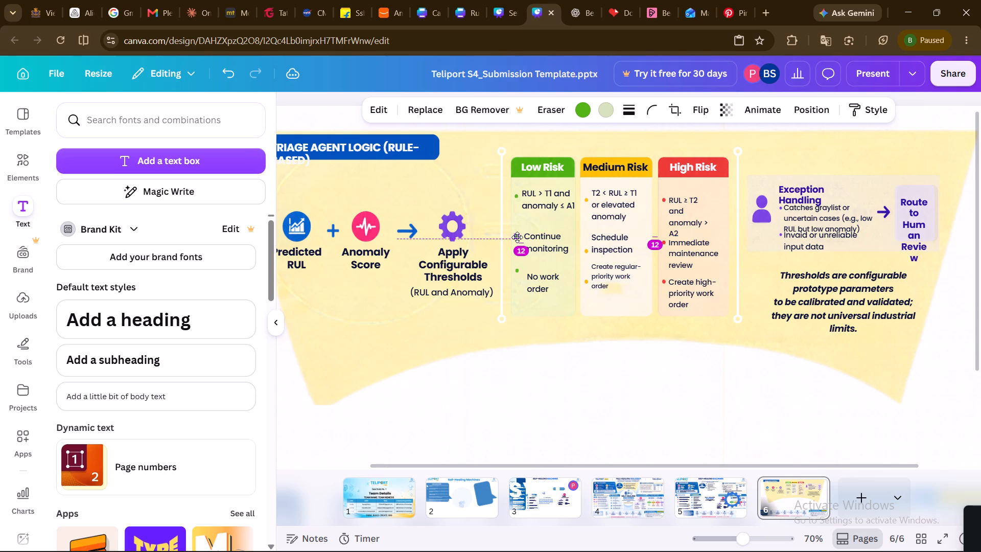
pyautogui.moveTo(517, 237); pyautogui.dragTo(516, 238)
pyautogui.click(549, 397)
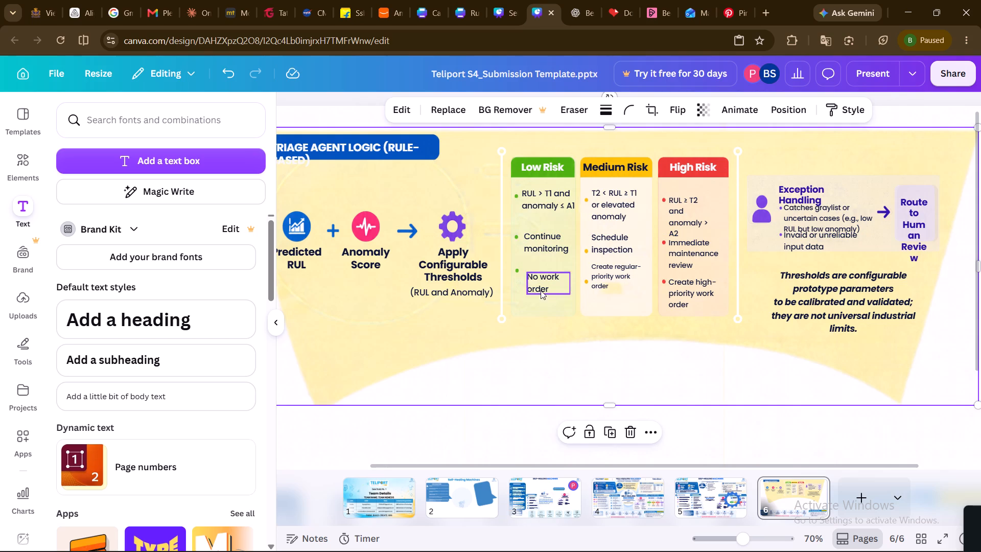
# Move the Low Risk card's lowest green bullet down level with the first line of "No work order".
pyautogui.moveTo(518, 271); pyautogui.dragTo(518, 275)
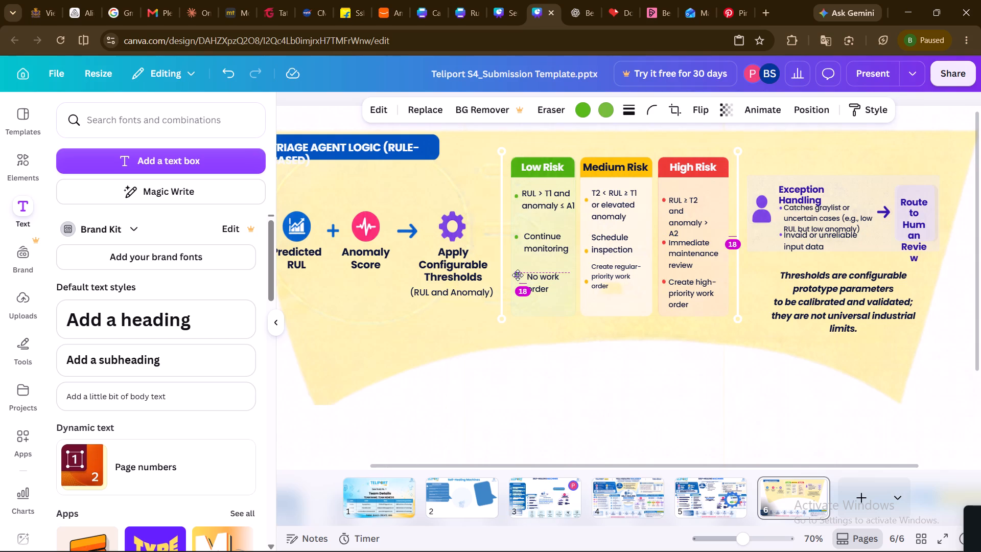
pyautogui.moveTo(518, 275); pyautogui.dragTo(517, 277)
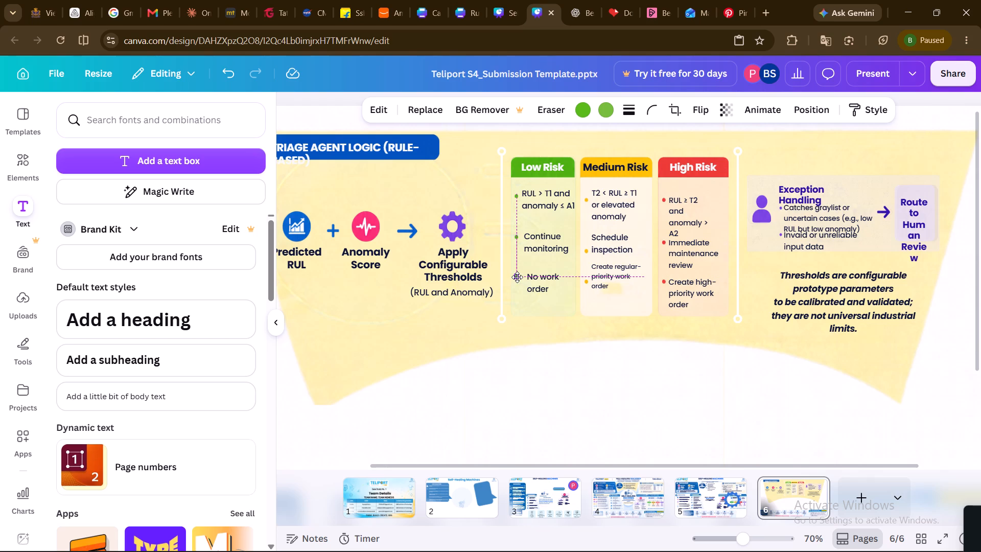
pyautogui.moveTo(517, 277); pyautogui.dragTo(517, 277)
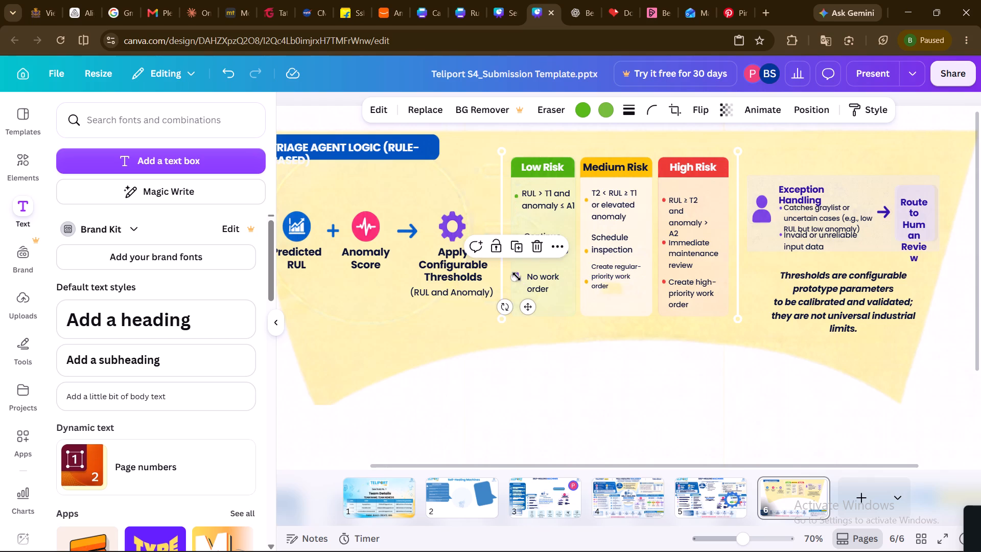
pyautogui.click(546, 339)
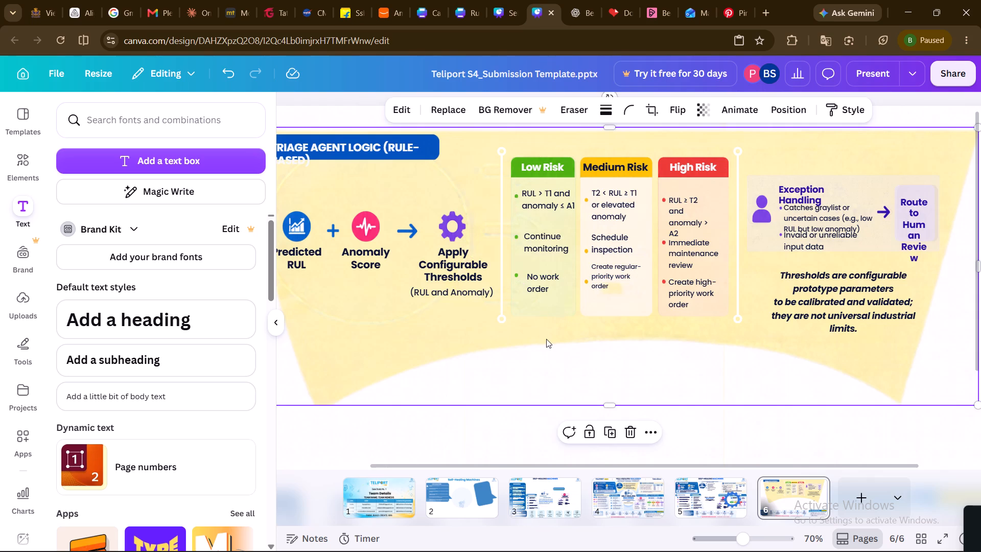
pyautogui.click(516, 274)
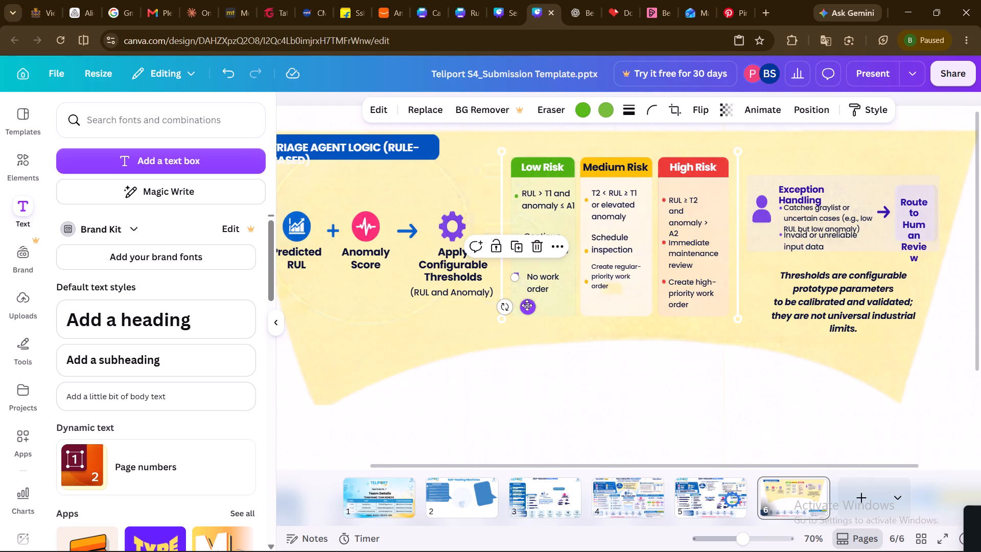
pyautogui.click(528, 306)
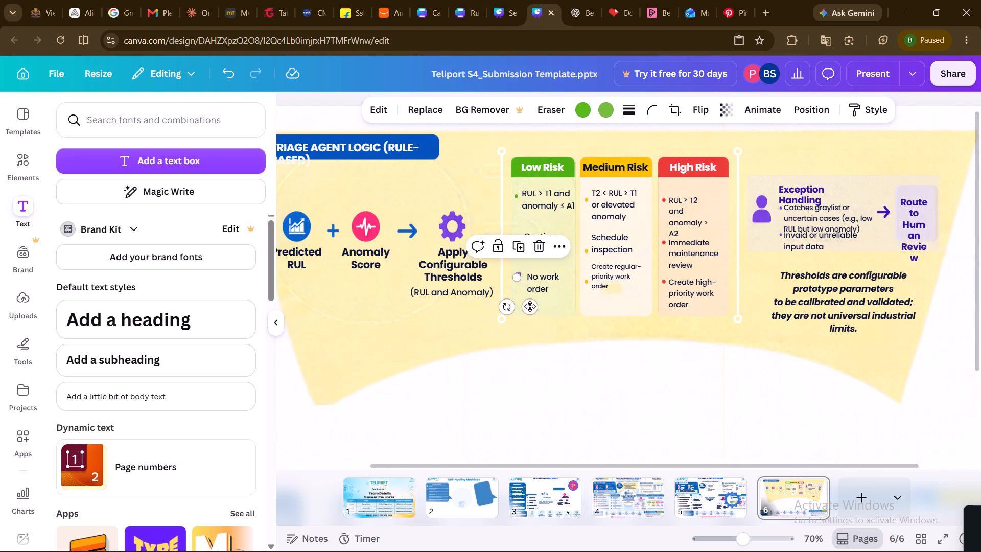
pyautogui.click(537, 329)
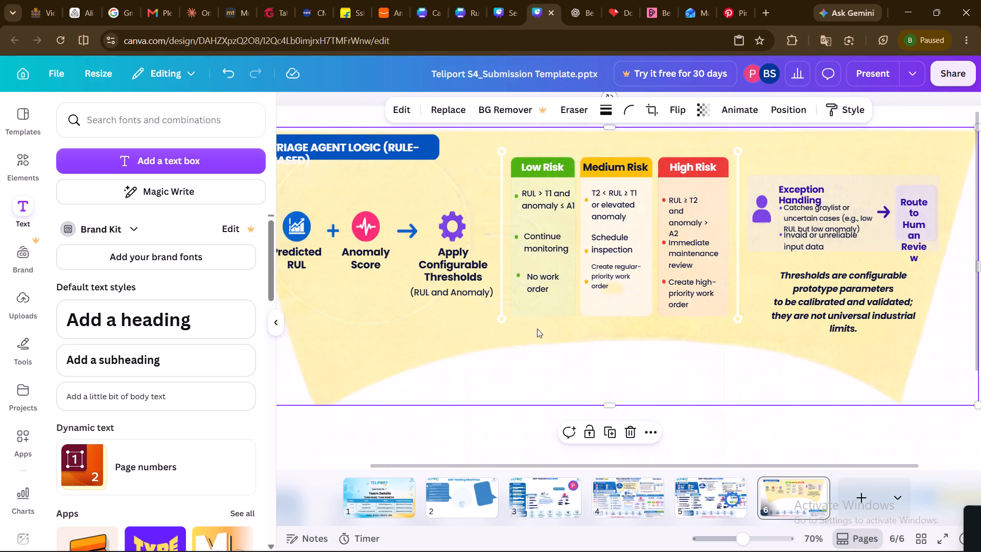
# Shift the "RUL > T1 and anomaly ≤ A1" text slightly left and down, and move its green bullet left beside it.
pyautogui.click(536, 204)
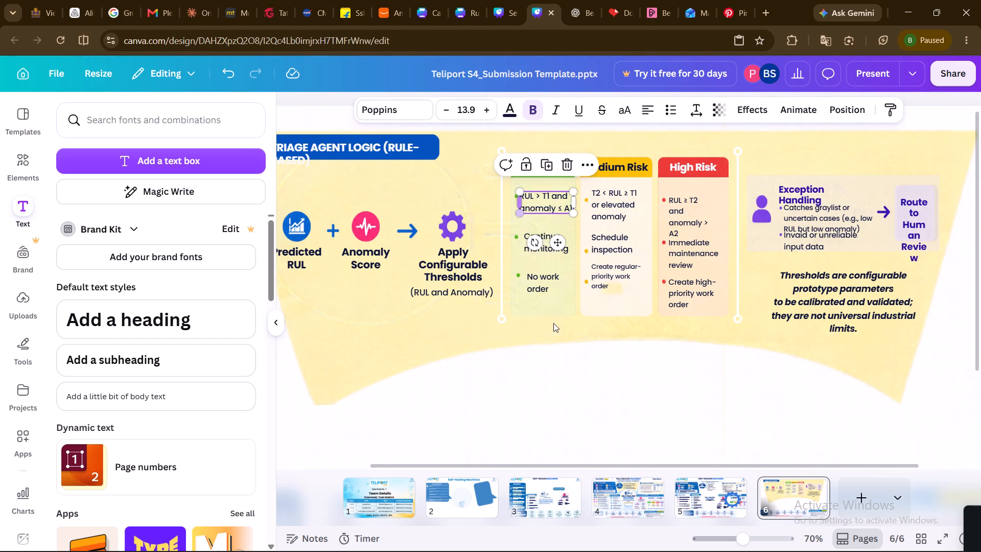
pyautogui.click(554, 388)
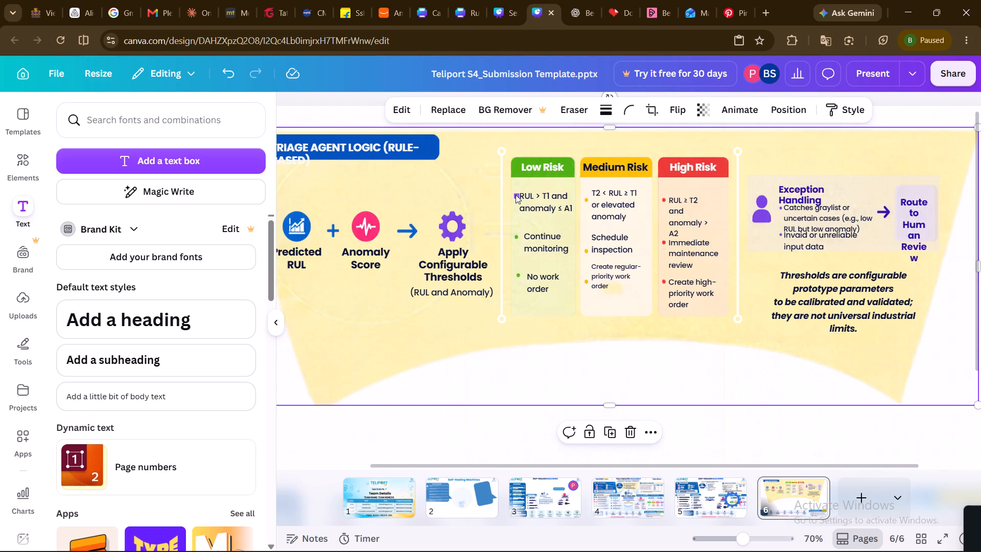
pyautogui.click(516, 195)
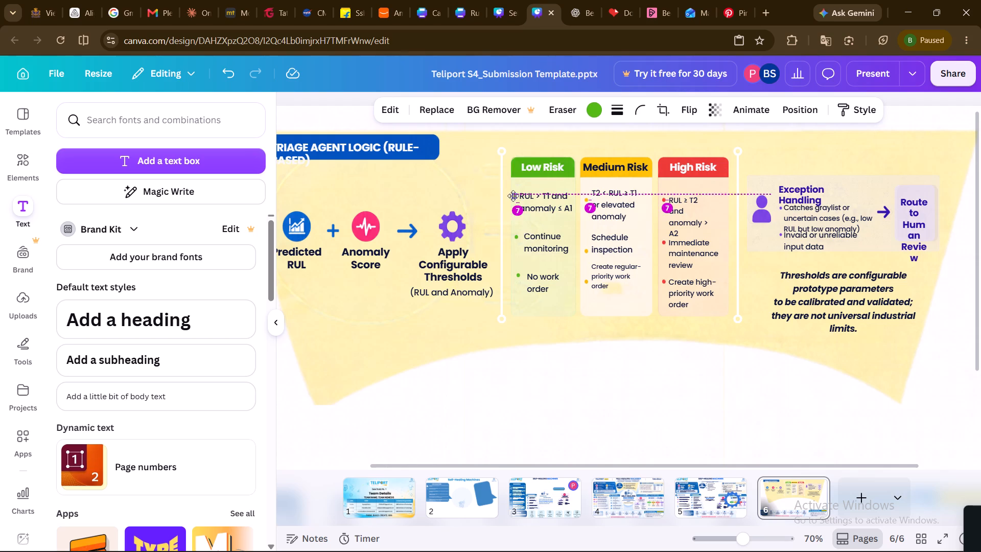
pyautogui.click(526, 227)
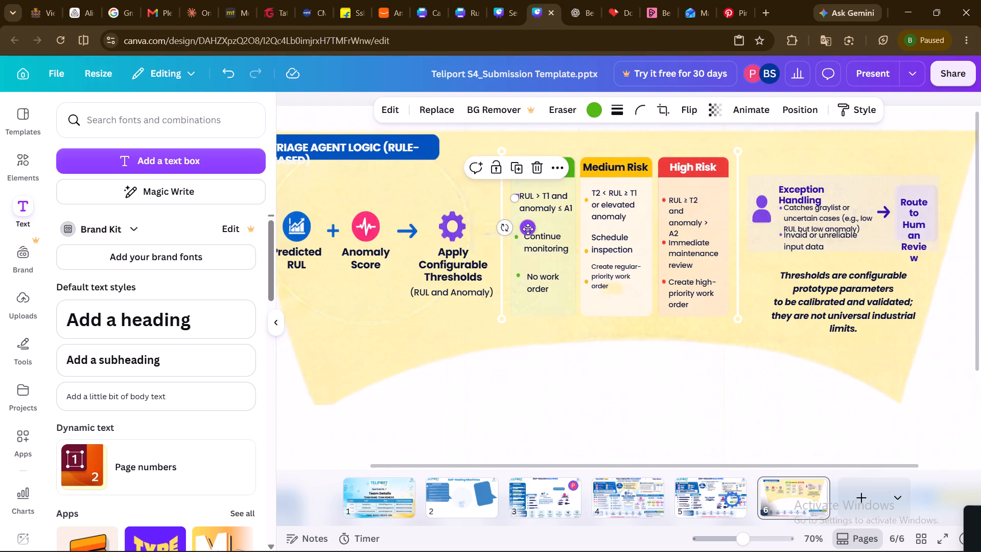
pyautogui.click(528, 229)
pyautogui.click(528, 229)
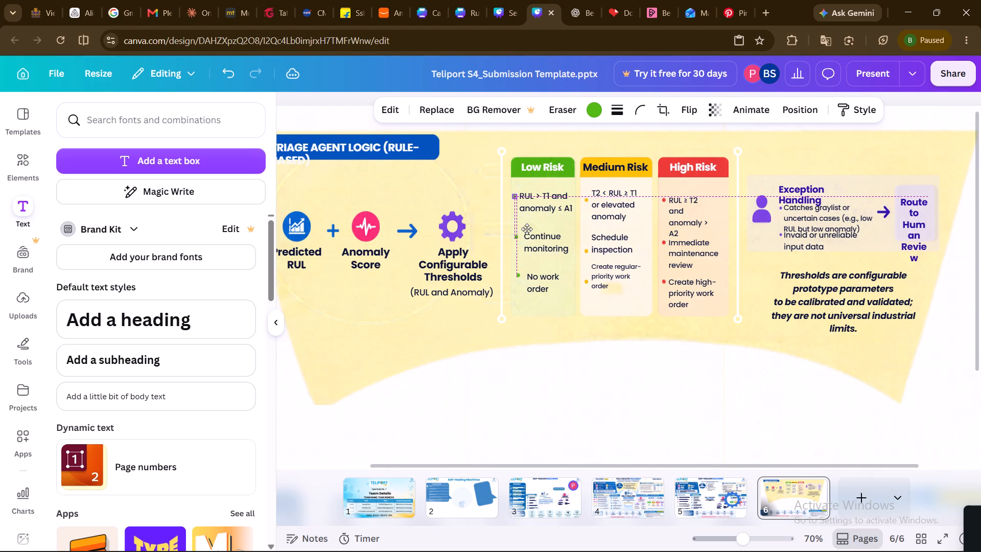
pyautogui.click(561, 372)
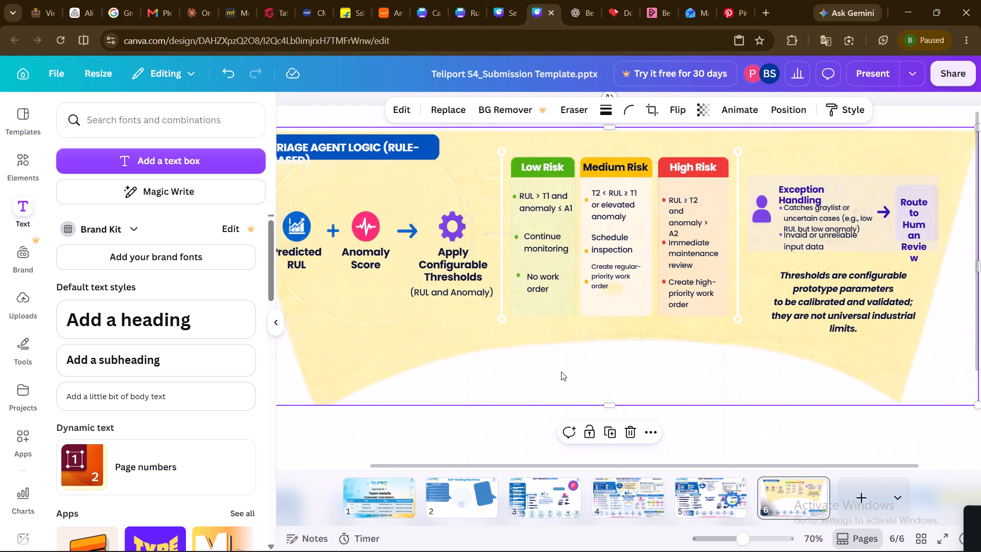
# Widen the green Low Risk card background leftwards until its edge meets the white vertical divider.
pyautogui.click(542, 223)
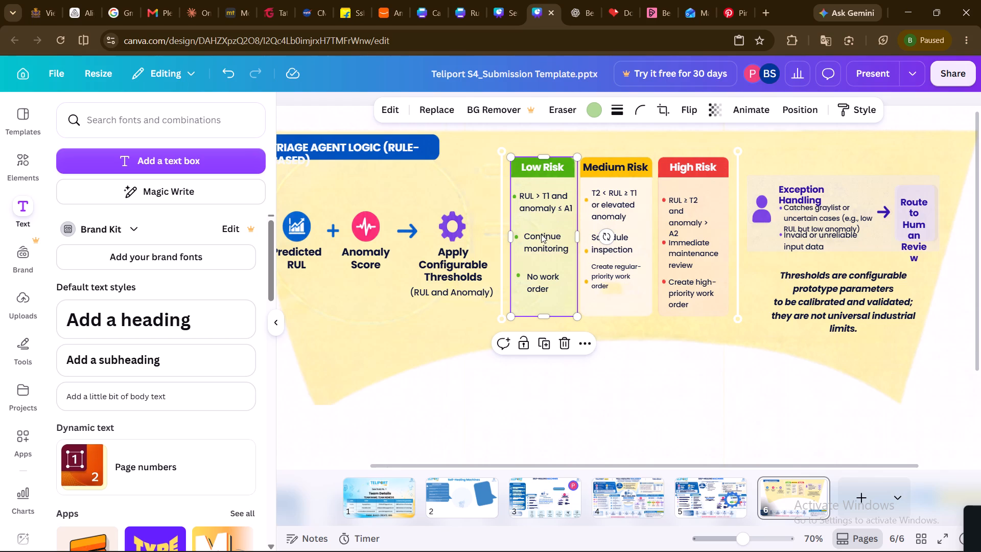
pyautogui.click(511, 236)
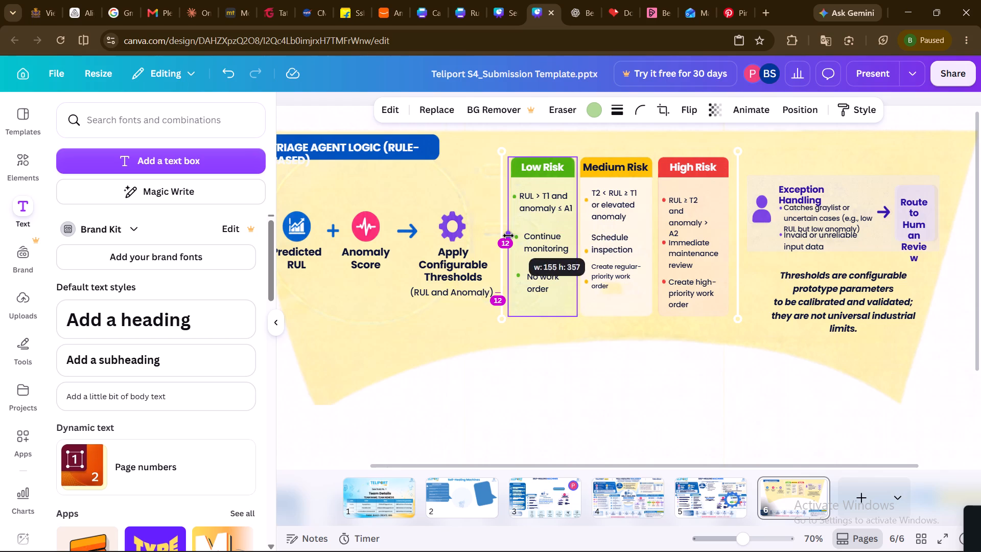
pyautogui.moveTo(508, 236); pyautogui.dragTo(506, 236)
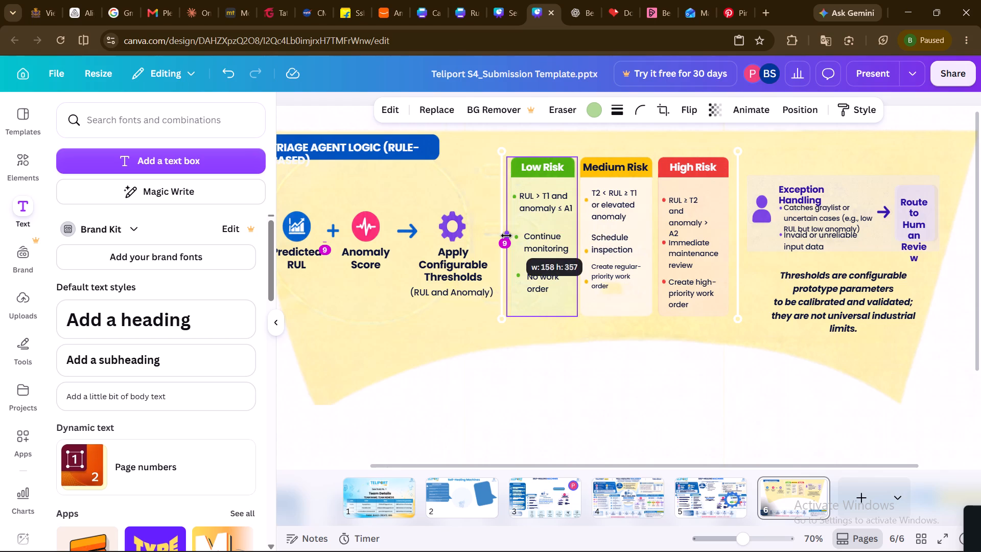
pyautogui.moveTo(506, 236); pyautogui.dragTo(473, 239)
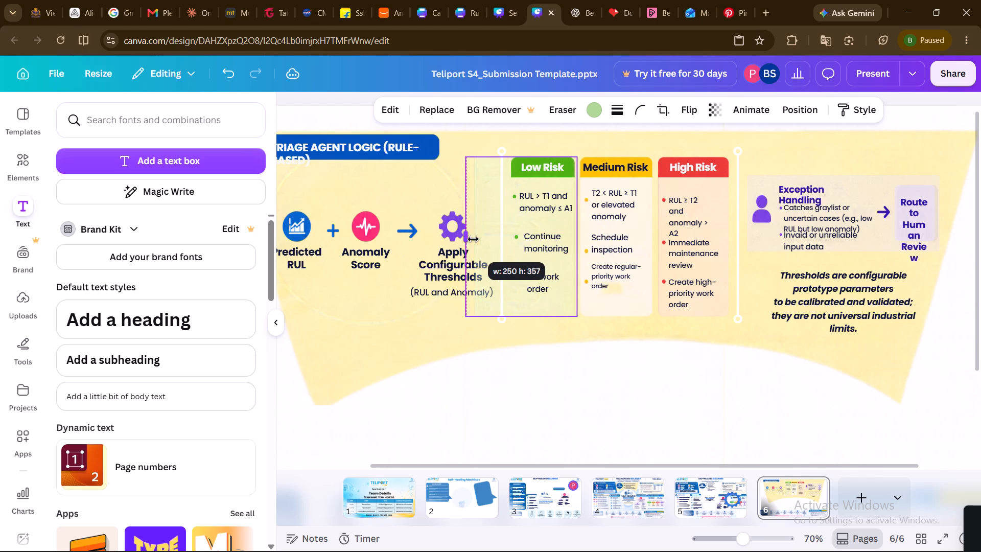
pyautogui.moveTo(473, 239); pyautogui.dragTo(505, 234)
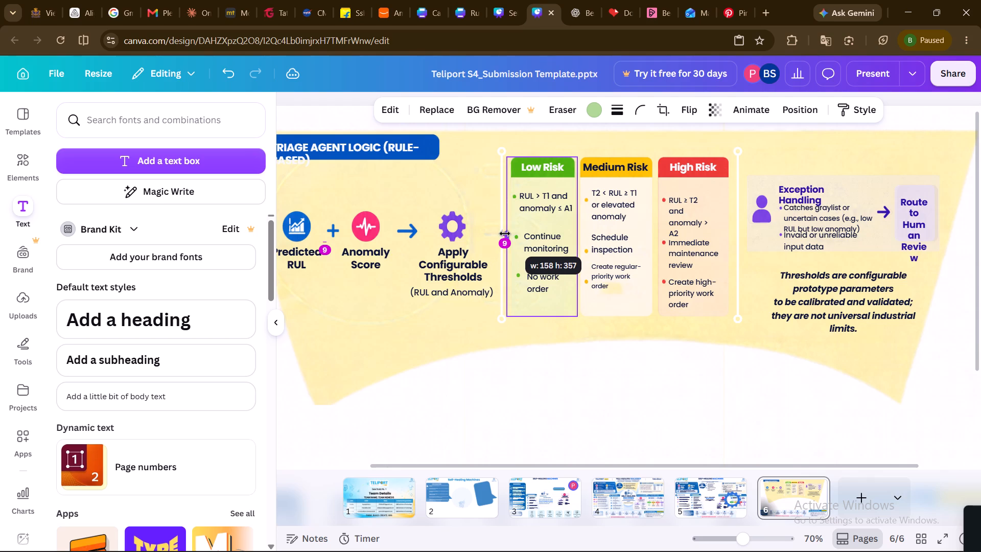
pyautogui.moveTo(505, 234); pyautogui.dragTo(502, 233)
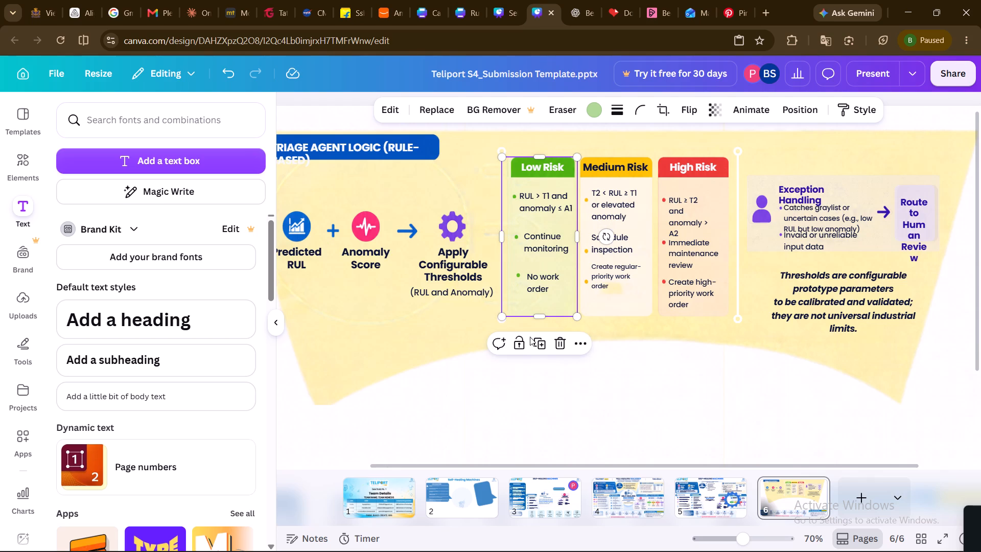
pyautogui.click(556, 375)
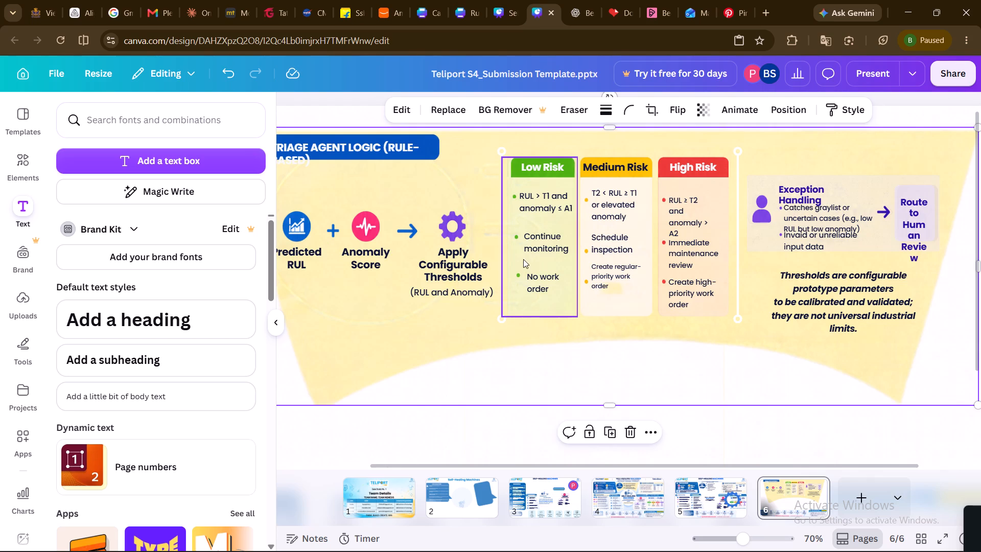
# Move the "Continue monitoring" and "No work order" bullets left into line beneath the Low Risk card's first bullet.
pyautogui.click(516, 237)
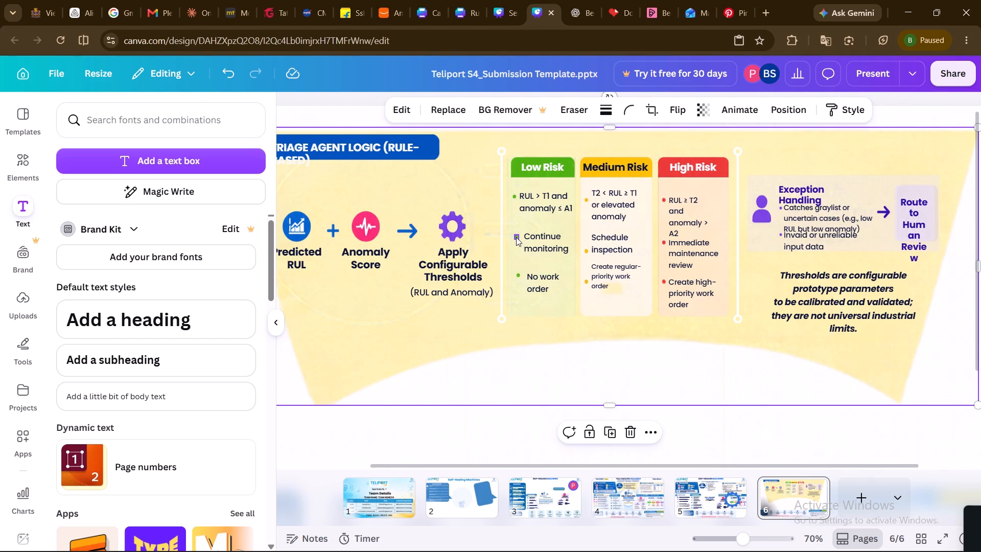
pyautogui.click(527, 269)
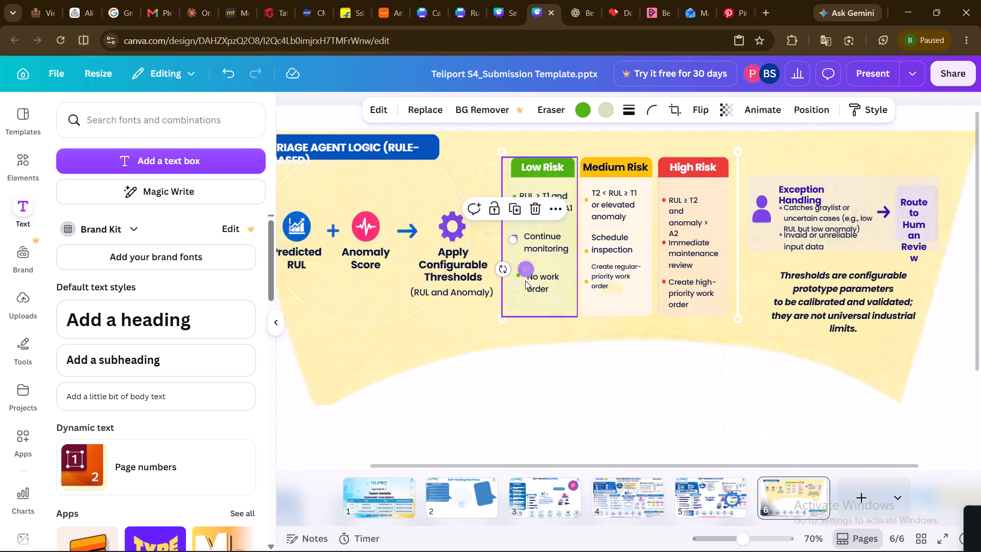
pyautogui.click(518, 274)
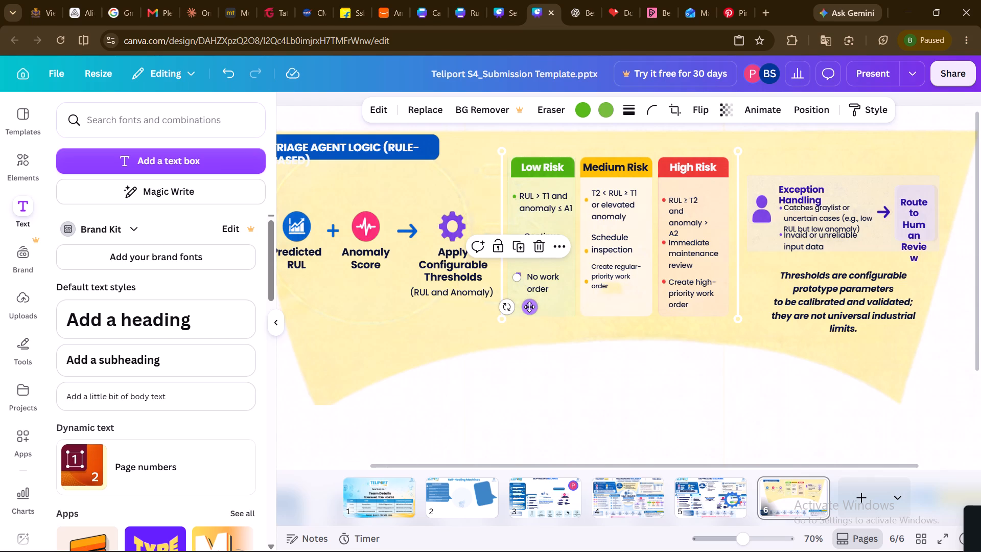
pyautogui.click(529, 307)
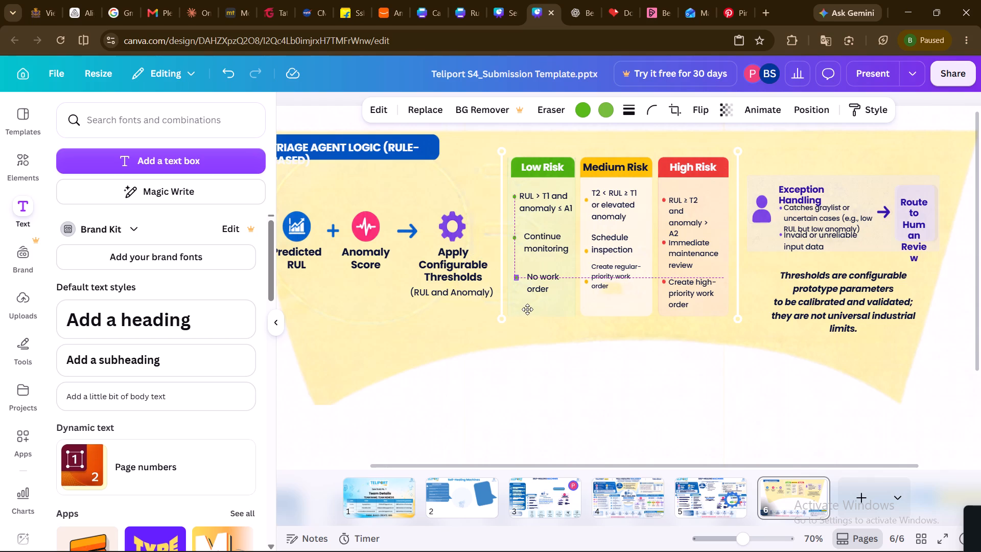
pyautogui.click(550, 341)
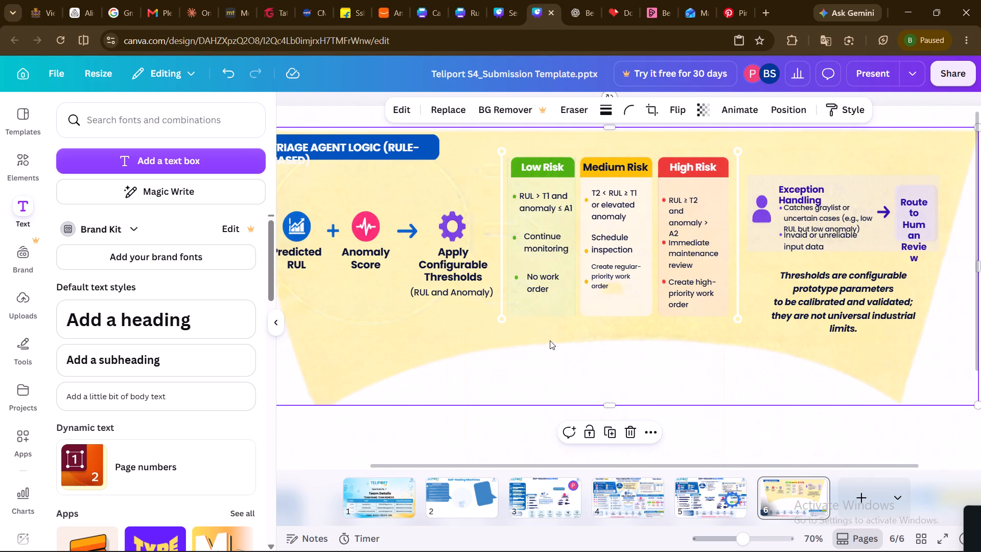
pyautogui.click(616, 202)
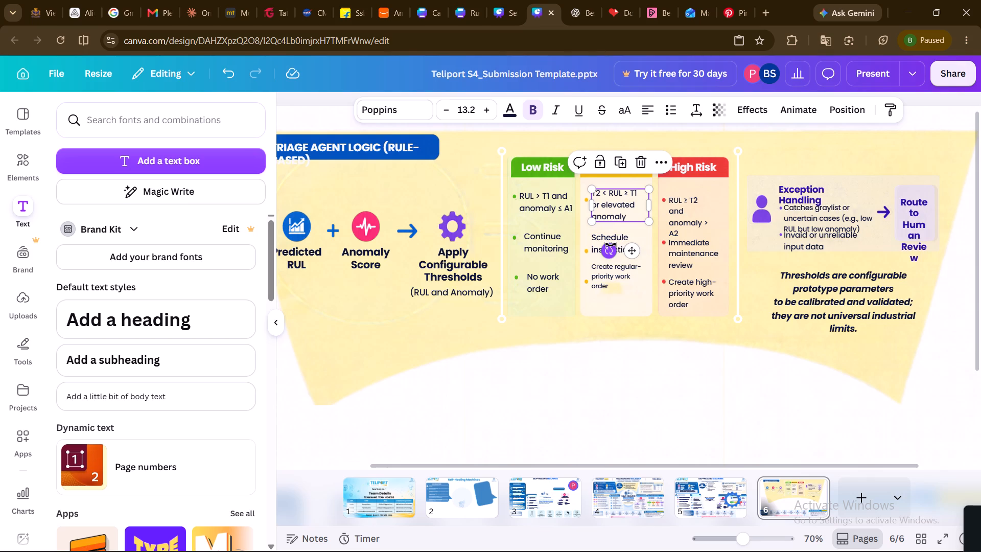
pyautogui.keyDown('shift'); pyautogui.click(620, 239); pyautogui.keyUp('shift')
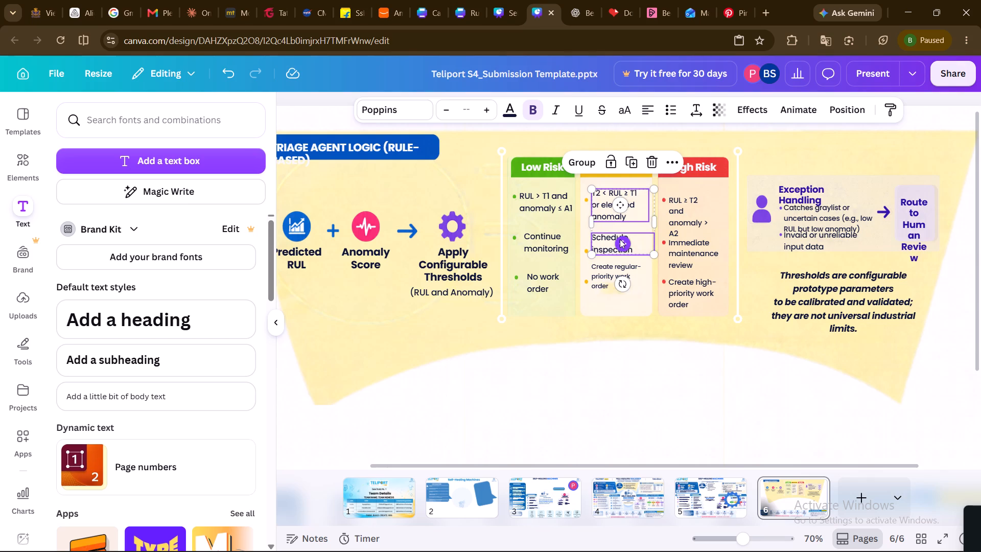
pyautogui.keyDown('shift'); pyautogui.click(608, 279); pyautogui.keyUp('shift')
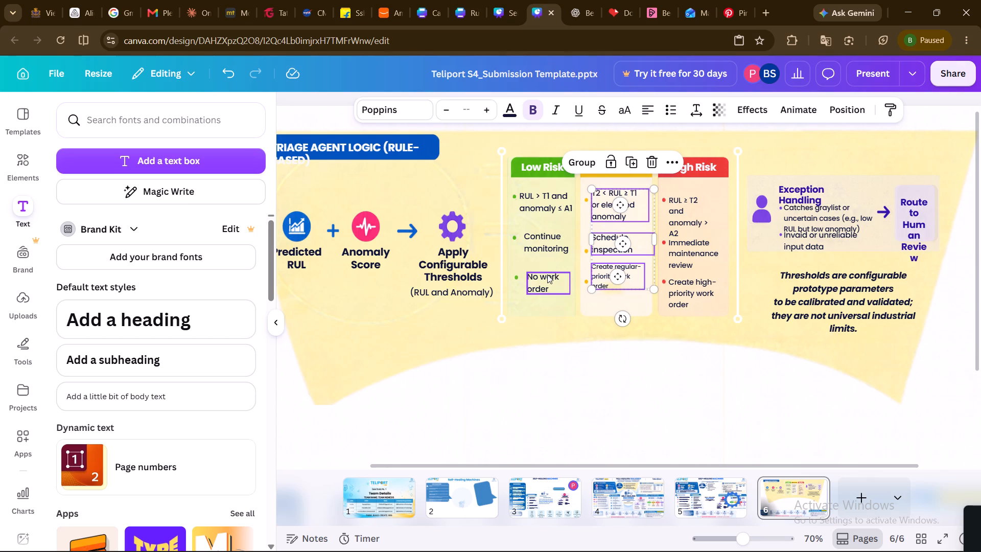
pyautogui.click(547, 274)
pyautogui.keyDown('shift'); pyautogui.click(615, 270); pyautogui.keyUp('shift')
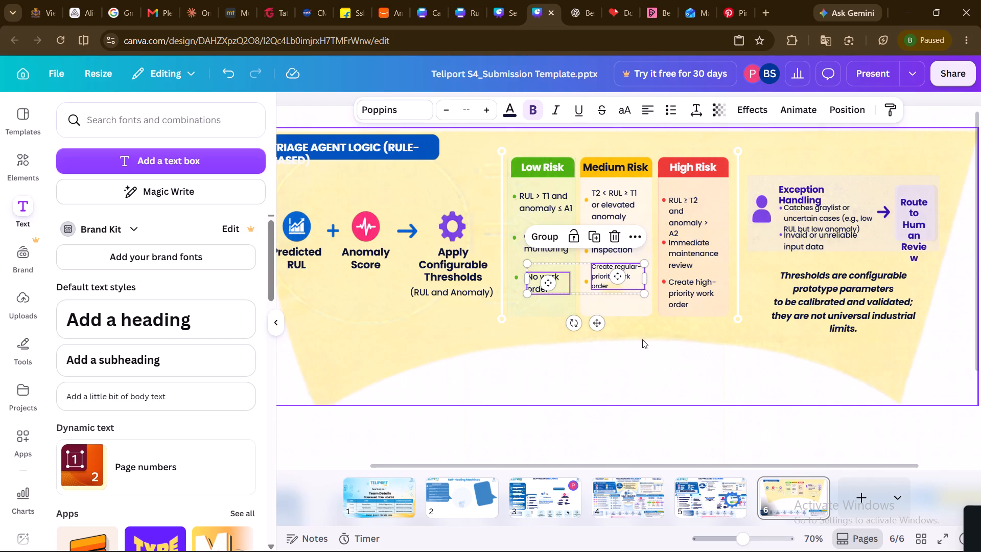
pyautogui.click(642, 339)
# Set the font size of the three Medium Risk and three High Risk body texts to 13.9.
pyautogui.keyDown('shift'); pyautogui.click(616, 276); pyautogui.keyUp('shift')
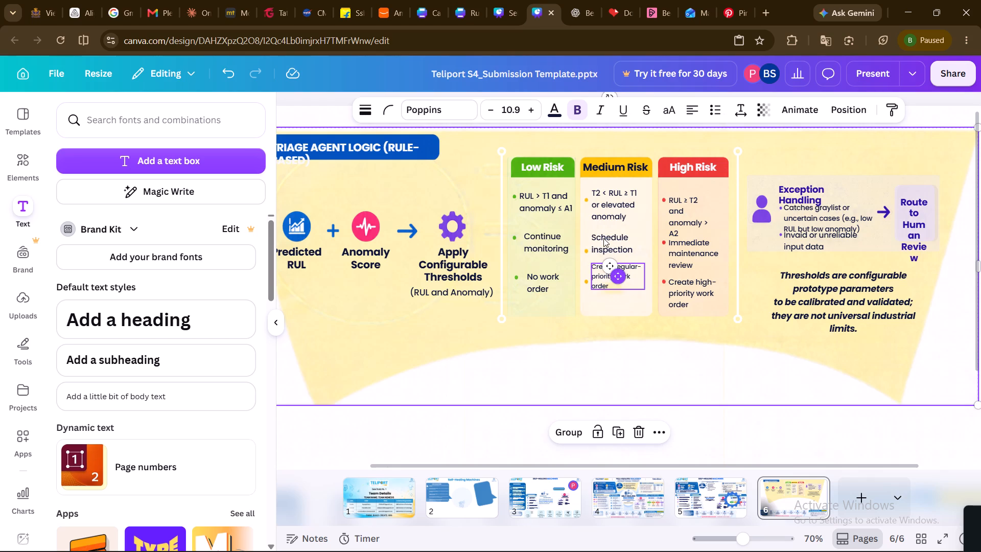
pyautogui.keyDown('shift'); pyautogui.click(603, 237); pyautogui.keyUp('shift')
pyautogui.keyDown('shift'); pyautogui.click(601, 202); pyautogui.keyUp('shift')
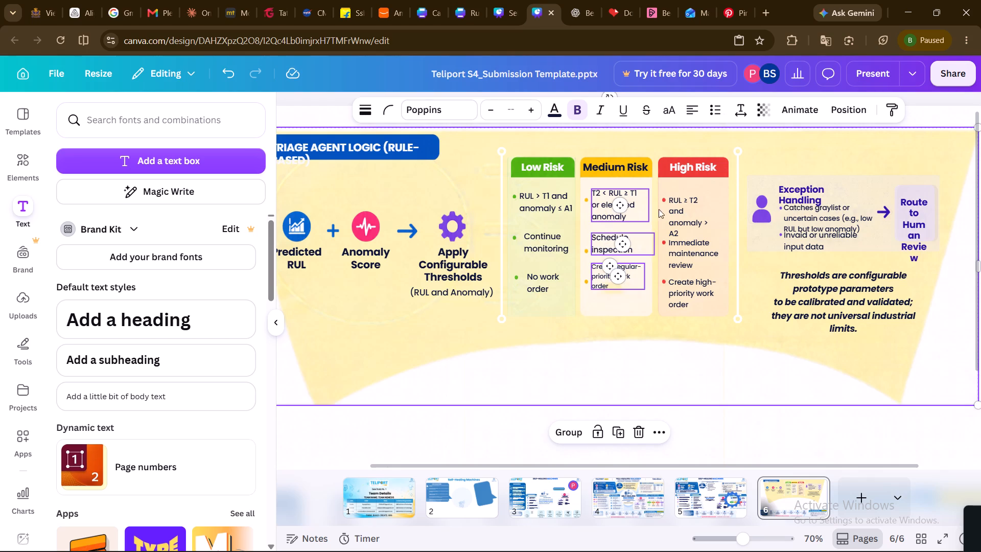
pyautogui.keyDown('shift'); pyautogui.click(678, 214); pyautogui.keyUp('shift')
pyautogui.keyDown('shift'); pyautogui.click(690, 259); pyautogui.keyUp('shift')
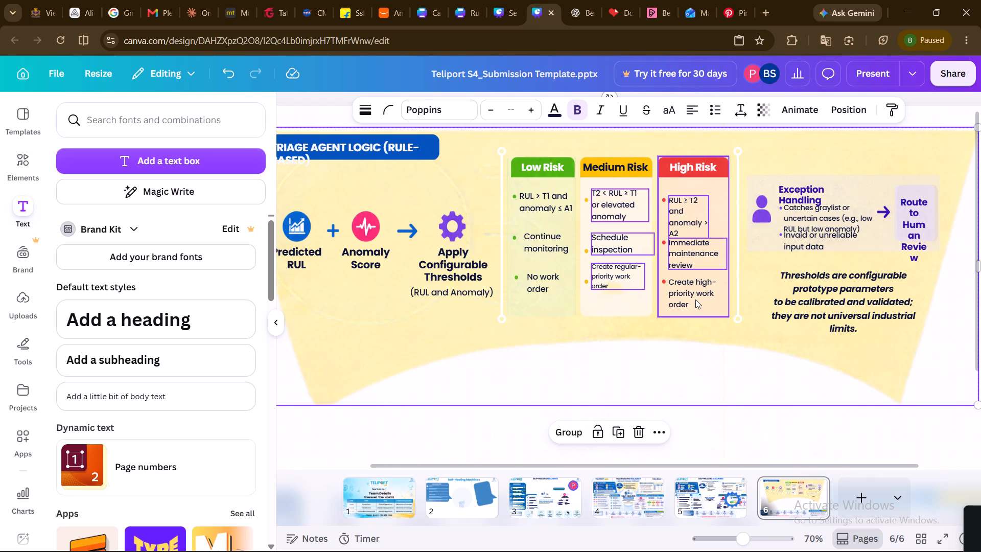
pyautogui.keyDown('shift'); pyautogui.click(695, 300); pyautogui.keyUp('shift')
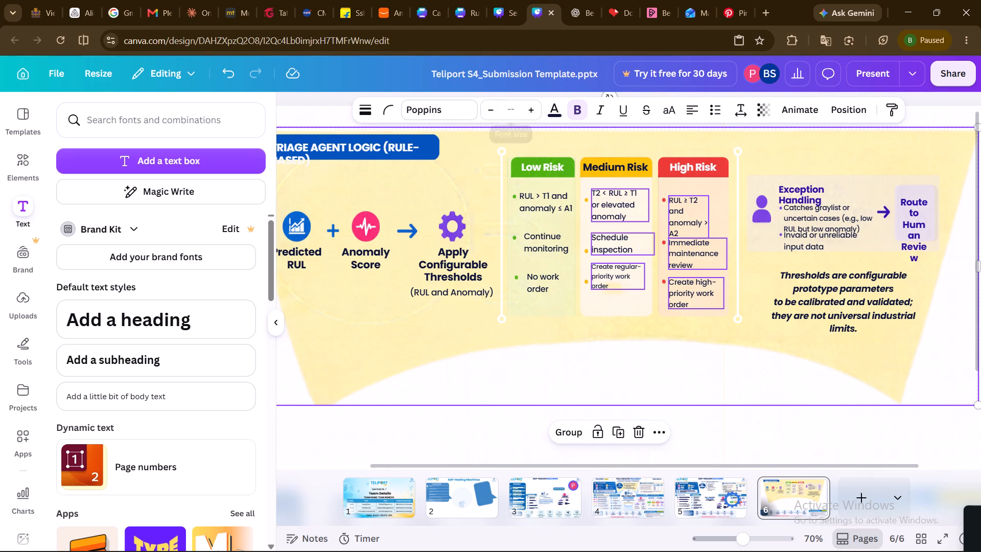
pyautogui.click(516, 105)
pyautogui.write('13.')
pyautogui.press('9')
pyautogui.press('Return')
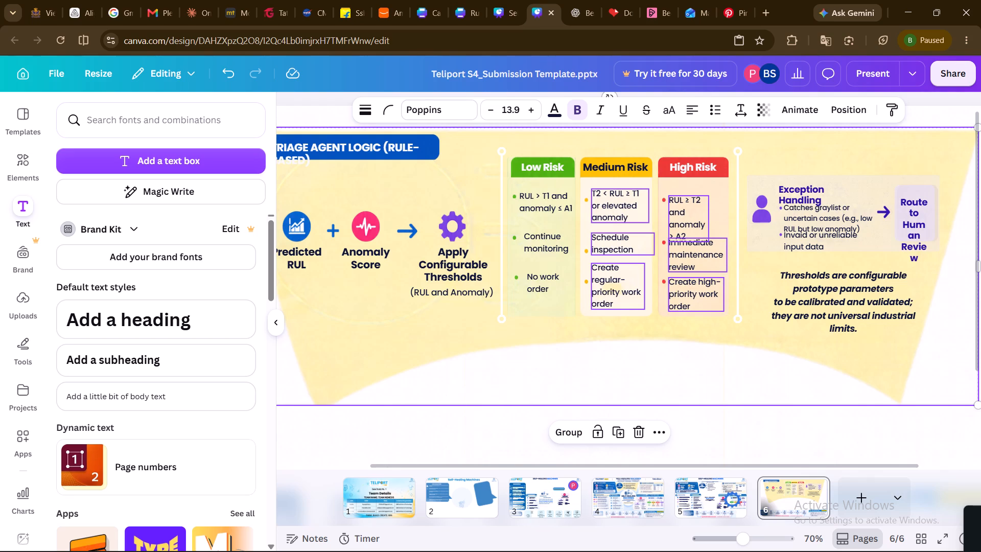
pyautogui.click(572, 354)
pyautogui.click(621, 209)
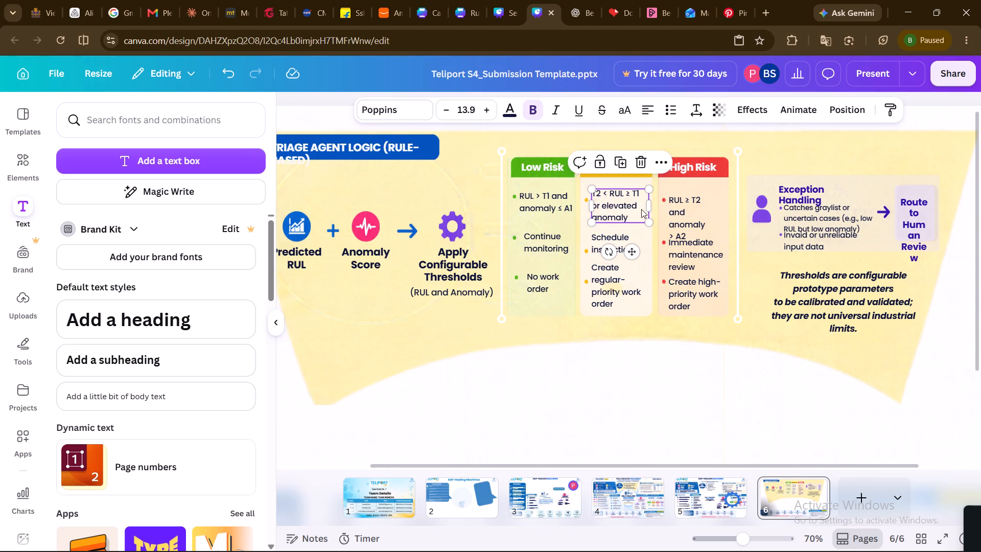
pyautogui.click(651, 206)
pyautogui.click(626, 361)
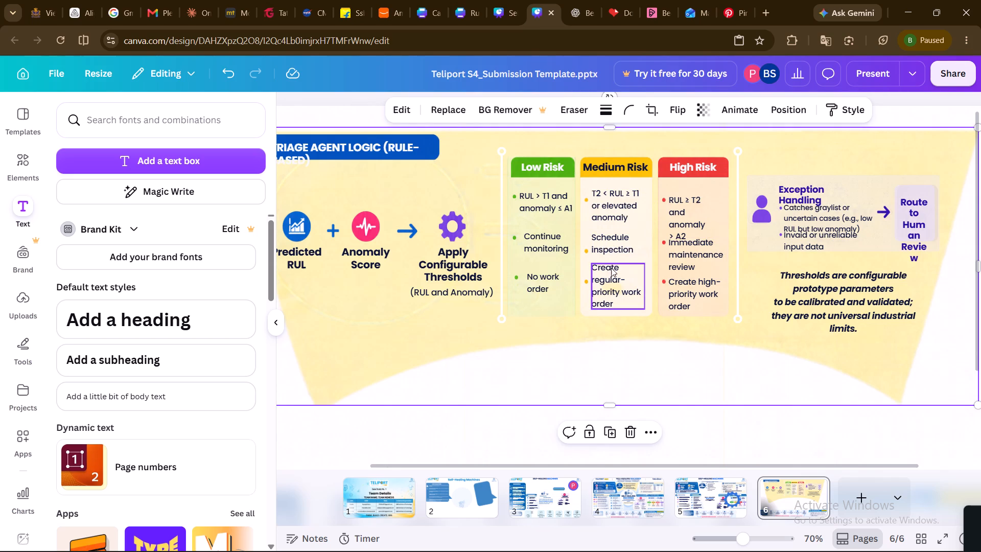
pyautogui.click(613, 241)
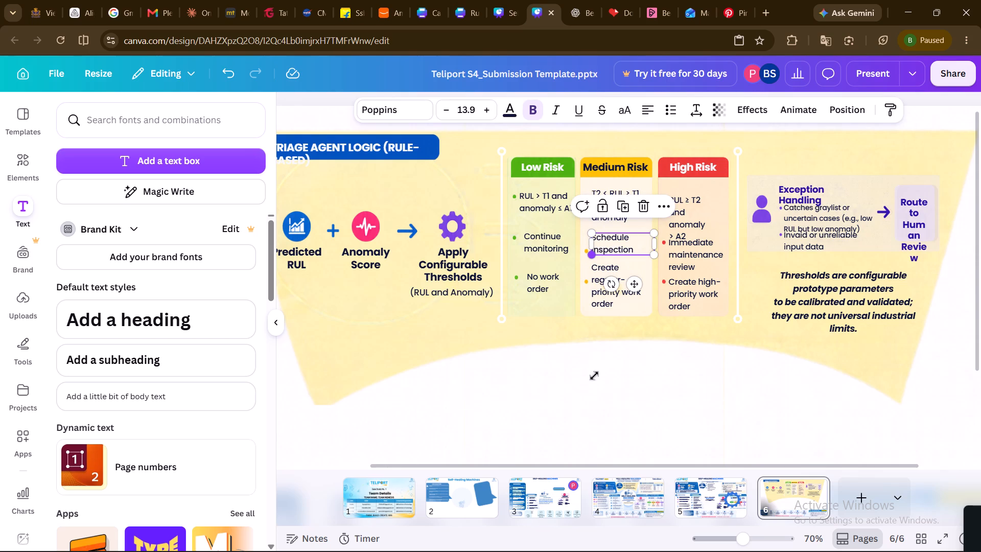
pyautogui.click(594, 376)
# Move the Medium Risk card's middle and lowest yellow bullets up beside the first lines of "Schedule inspection" and "Create regular-priority work order".
pyautogui.click(587, 250)
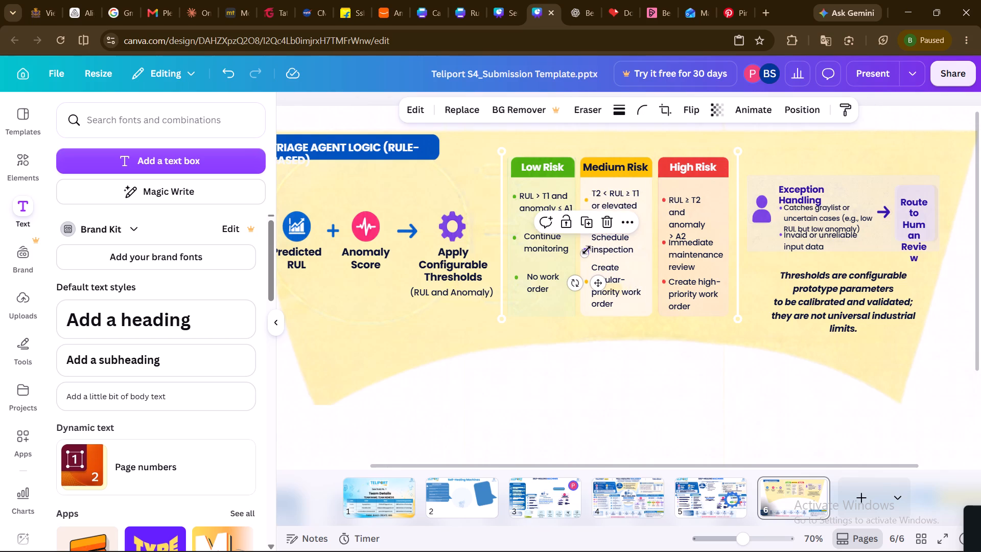
pyautogui.moveTo(596, 281); pyautogui.dragTo(595, 267)
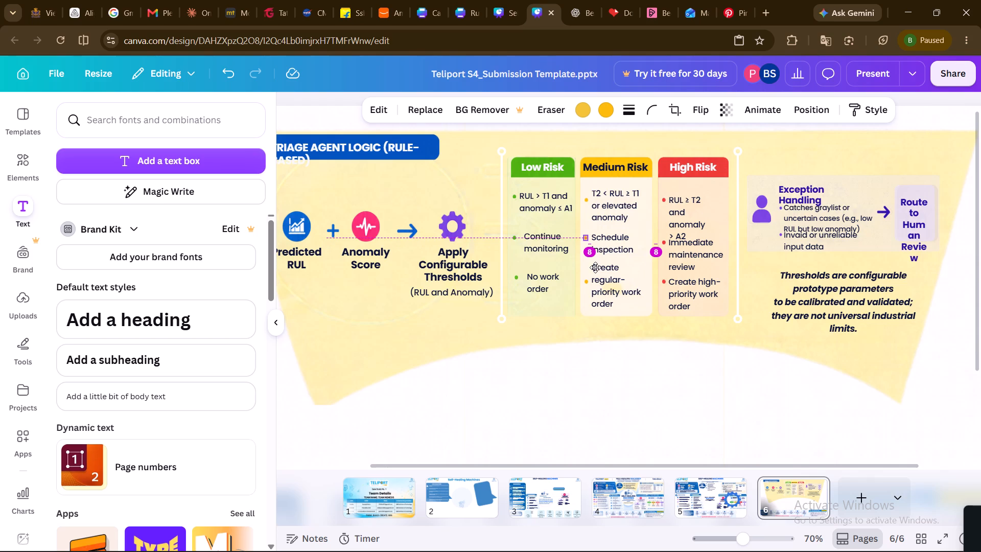
pyautogui.moveTo(595, 267); pyautogui.dragTo(595, 268)
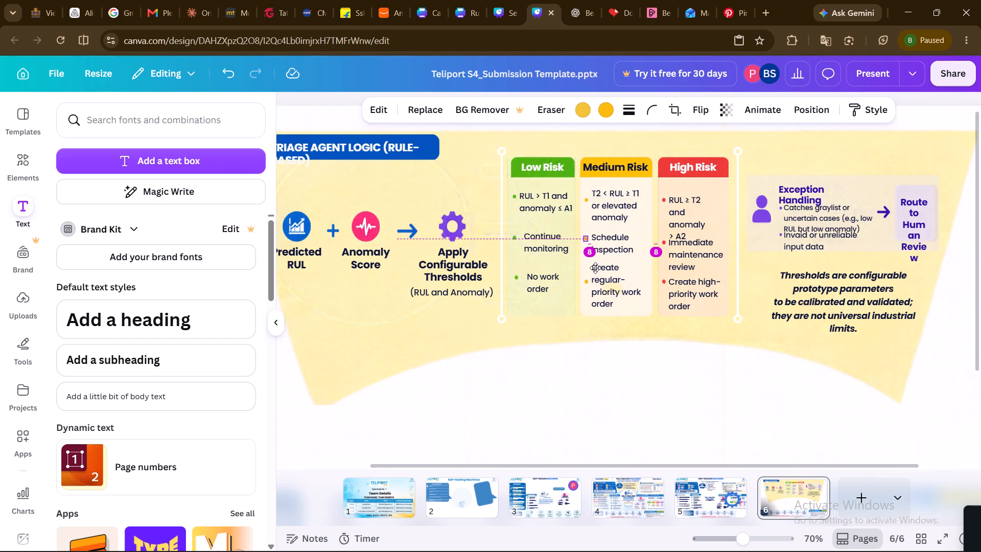
pyautogui.click(604, 334)
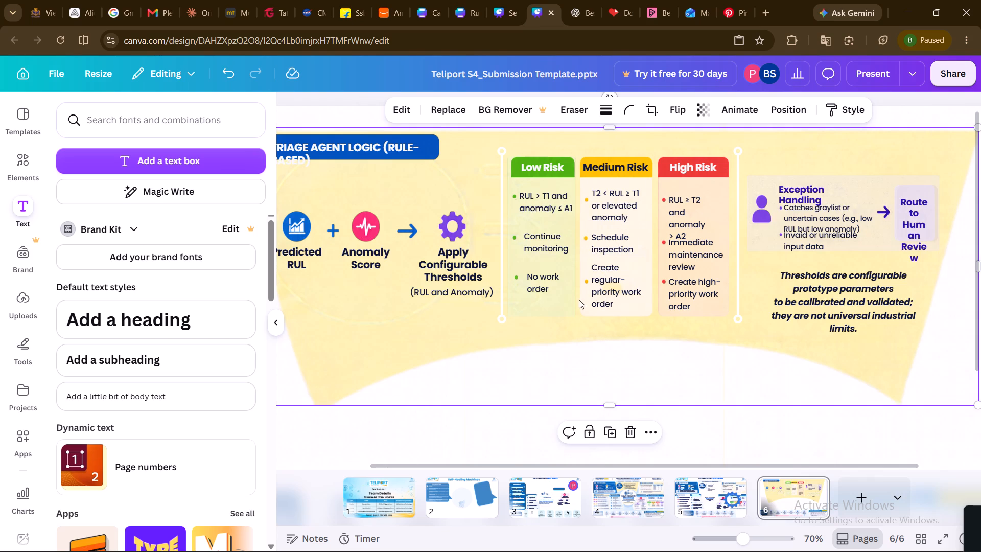
pyautogui.moveTo(585, 283); pyautogui.dragTo(584, 274)
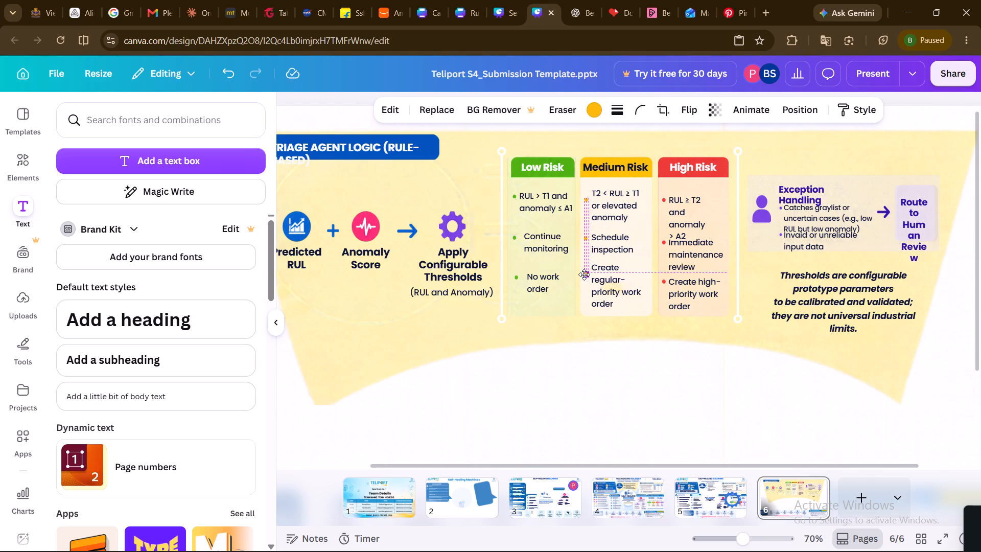
pyautogui.moveTo(584, 274); pyautogui.dragTo(583, 274)
# Widen the "Create regular-priority work order" text box until "regular-priority" fits on one line, and shift it slightly left and down.
pyautogui.click(613, 281)
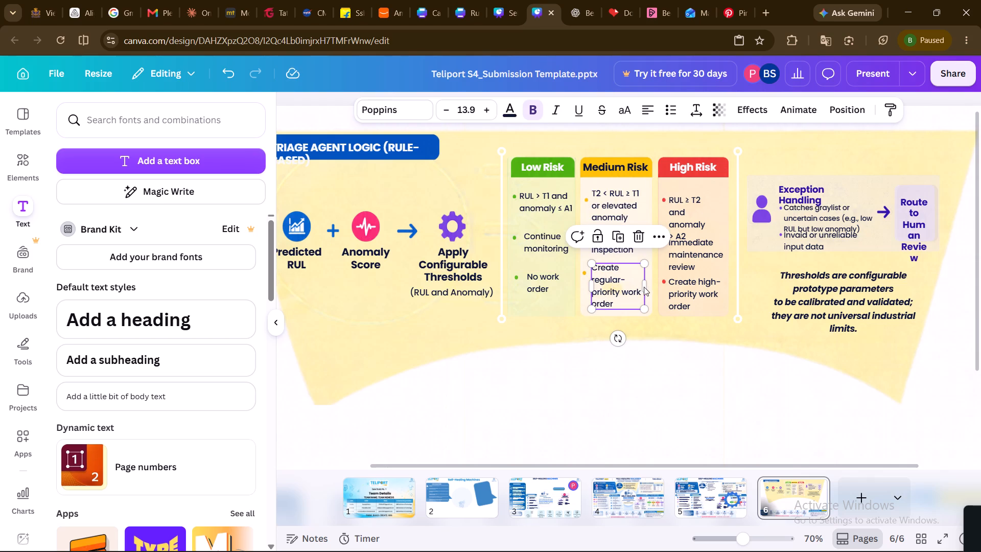
pyautogui.moveTo(646, 286); pyautogui.dragTo(647, 286)
pyautogui.moveTo(647, 286); pyautogui.dragTo(657, 285)
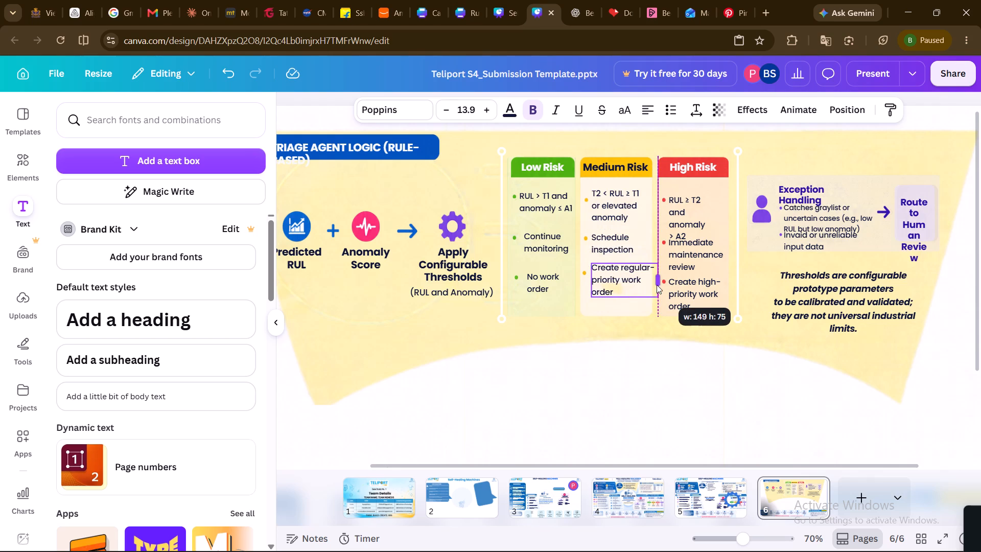
pyautogui.moveTo(657, 285); pyautogui.dragTo(655, 285)
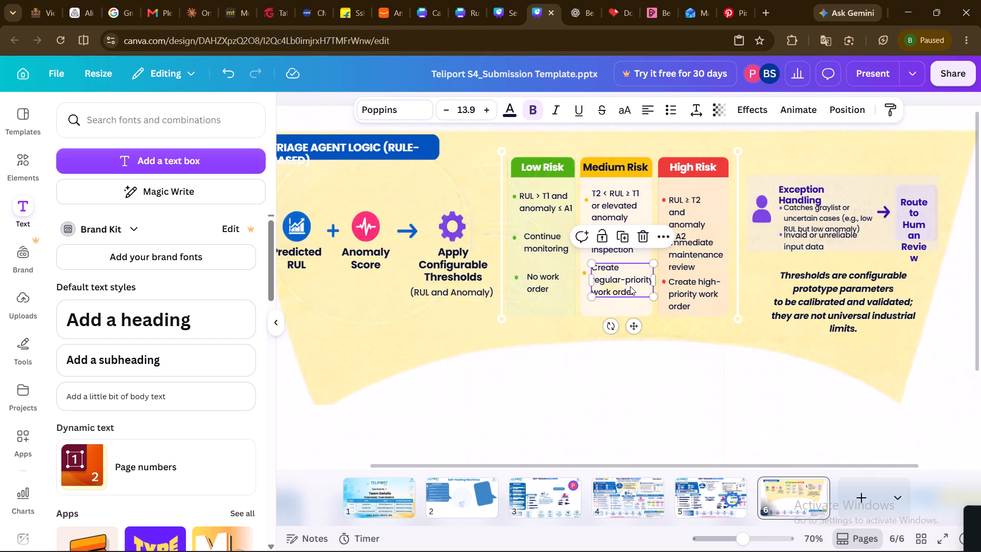
pyautogui.click(636, 328)
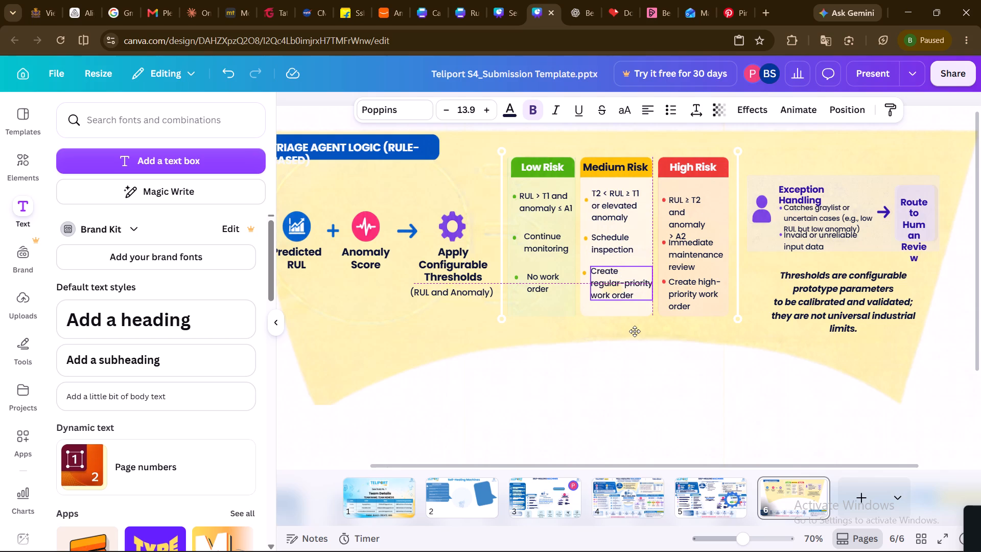
pyautogui.click(660, 375)
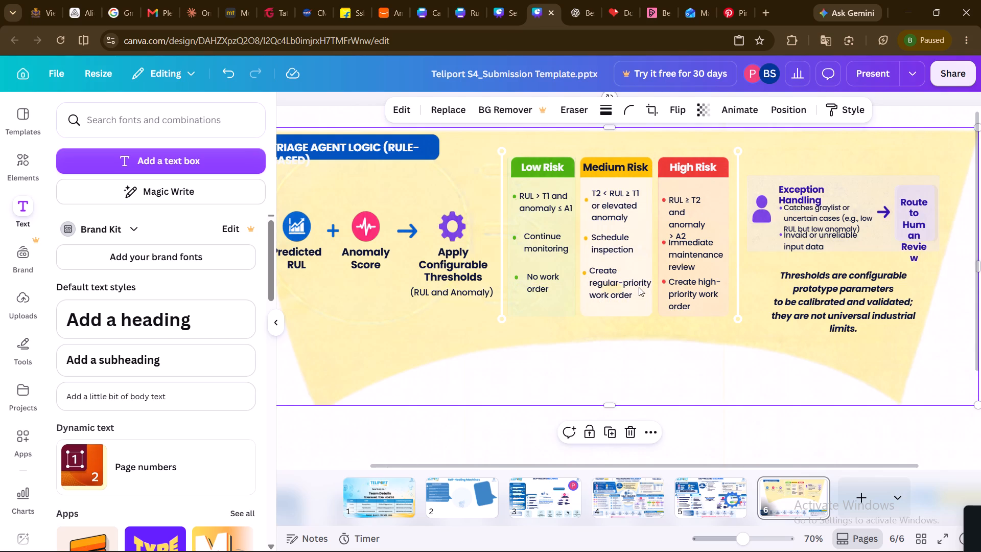
# Widen the Medium Risk card background slightly towards the High Risk card.
pyautogui.click(633, 256)
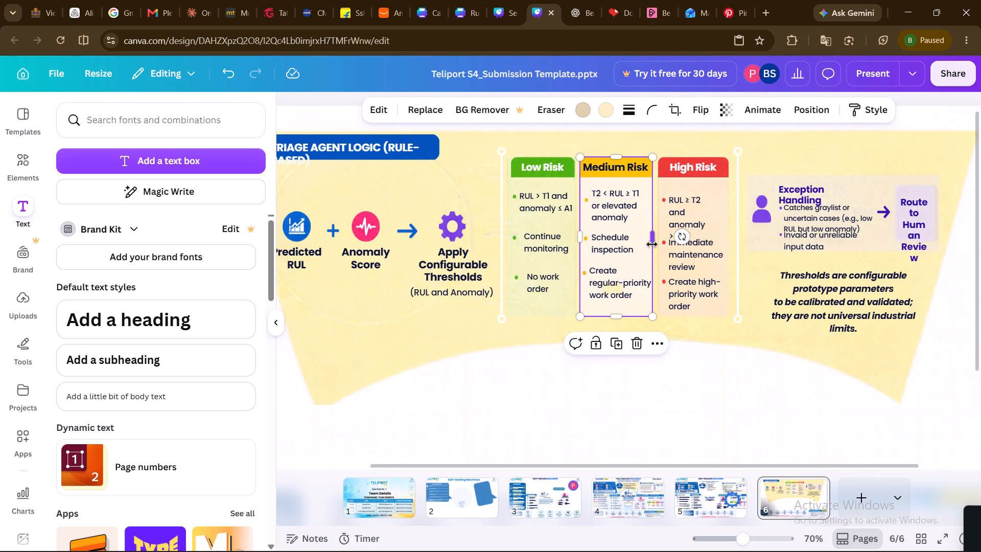
pyautogui.click(652, 244)
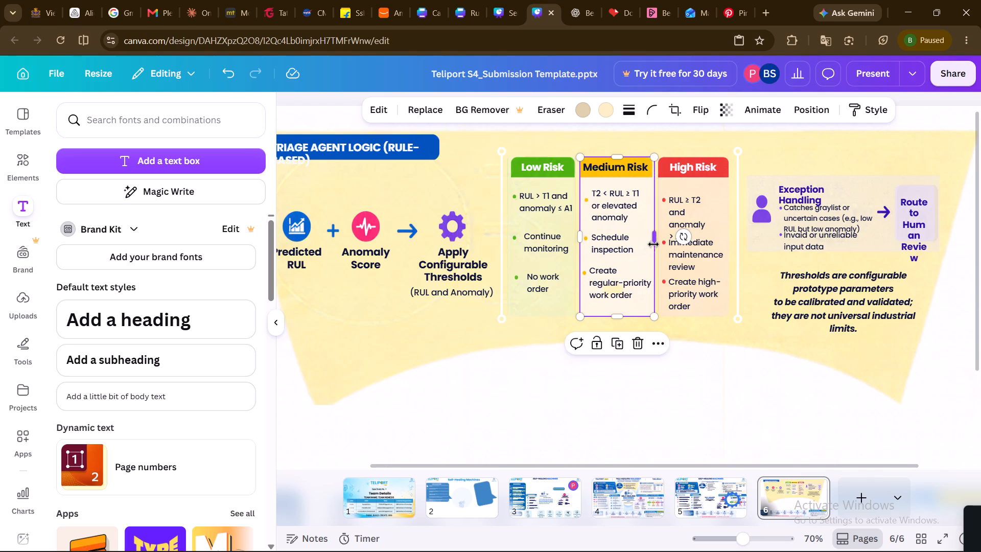
pyautogui.click(674, 357)
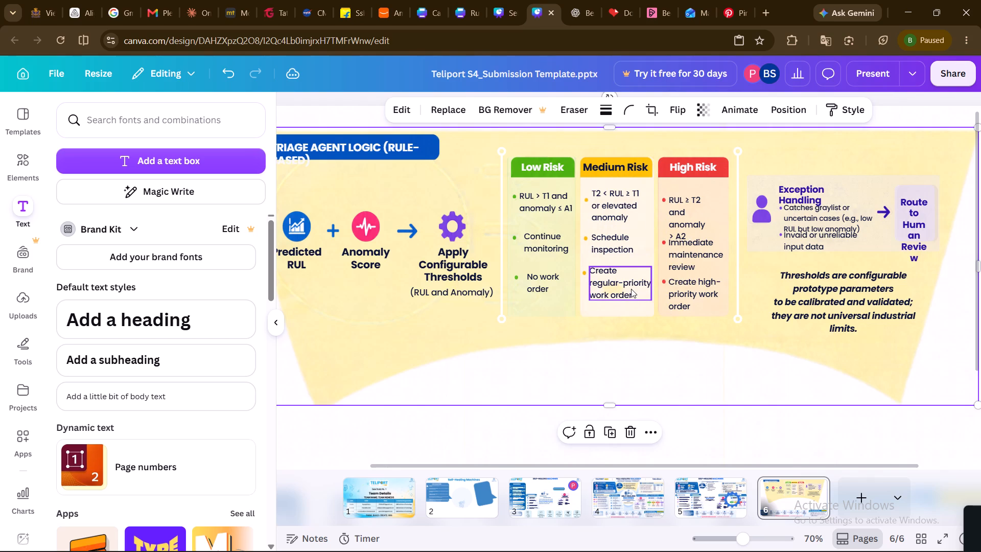
# Shift the "Create regular-priority work order" text right into line with "Schedule inspection", and lower its bullet level with the "No work order" bullet.
pyautogui.click(631, 289)
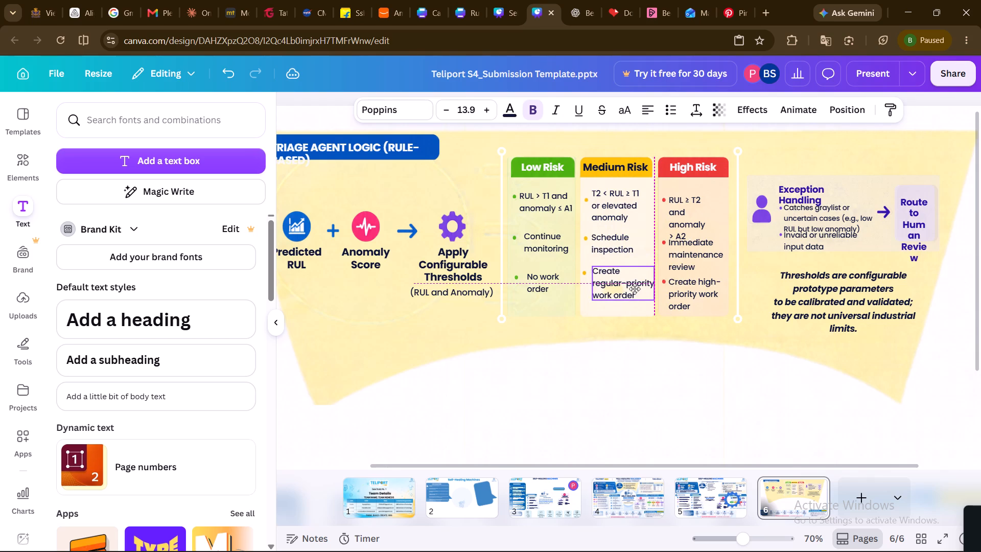
pyautogui.click(628, 353)
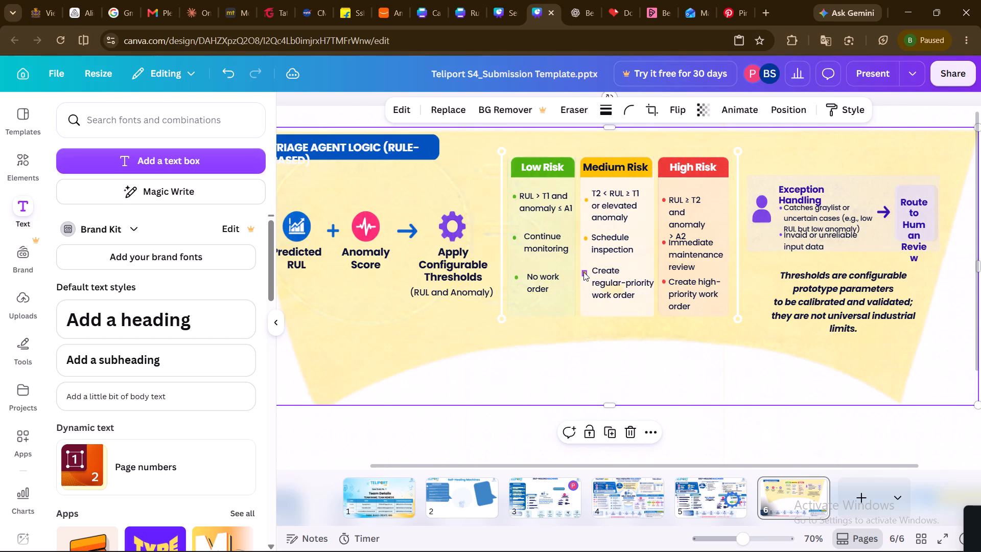
pyautogui.click(583, 272)
pyautogui.click(593, 305)
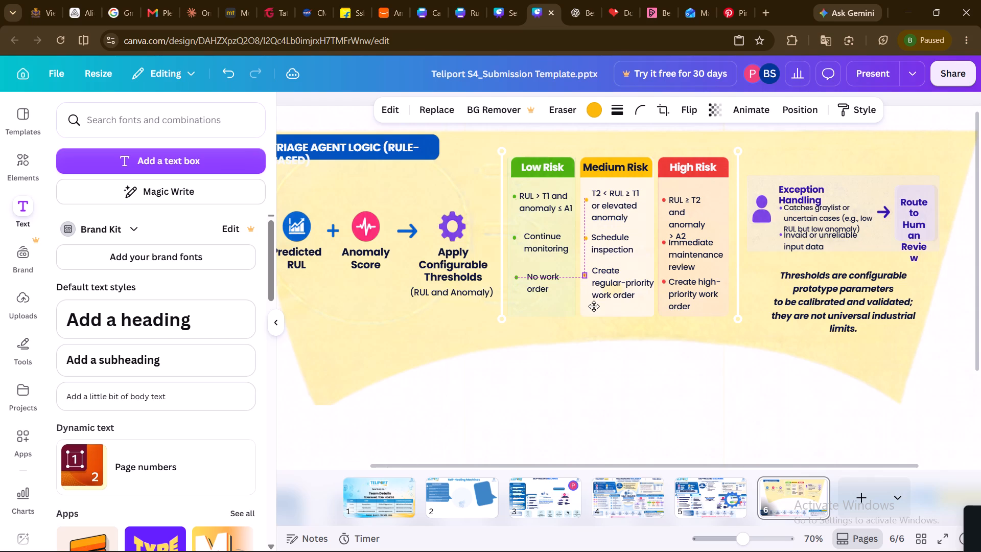
# Lower the "Create regular-priority work order" text in the Medium Risk card so its first line sits level with its yellow bullet.
pyautogui.click(613, 284)
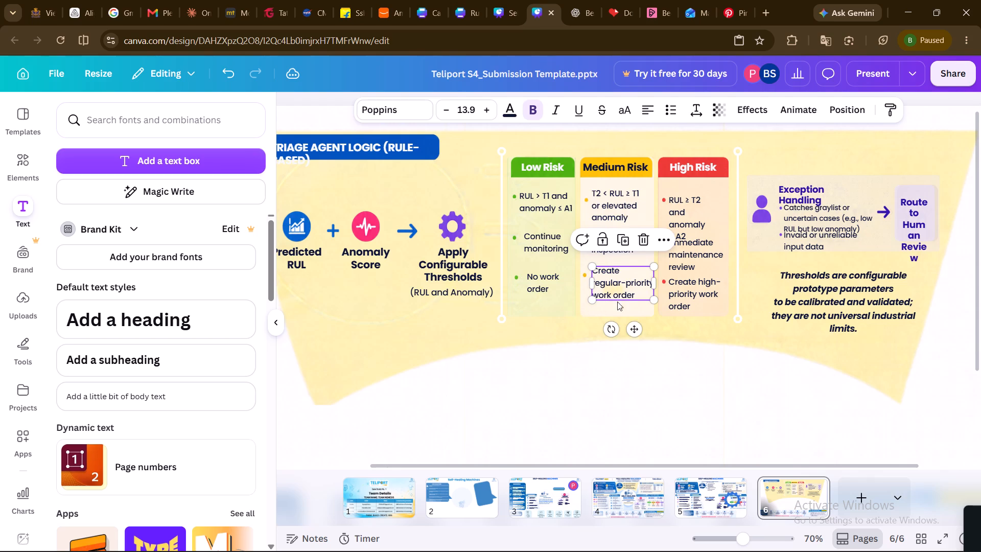
pyautogui.moveTo(635, 326); pyautogui.dragTo(635, 332)
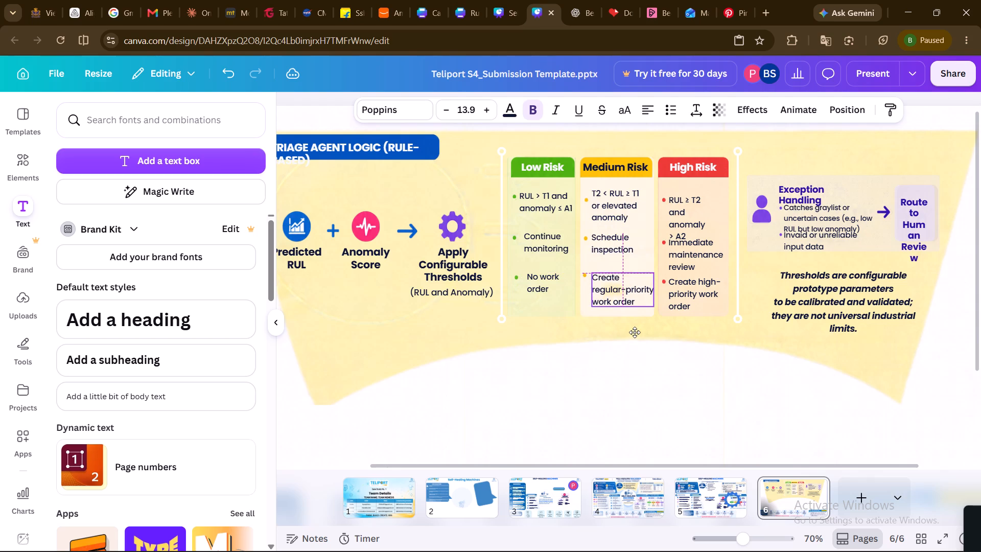
pyautogui.moveTo(635, 332); pyautogui.dragTo(635, 332)
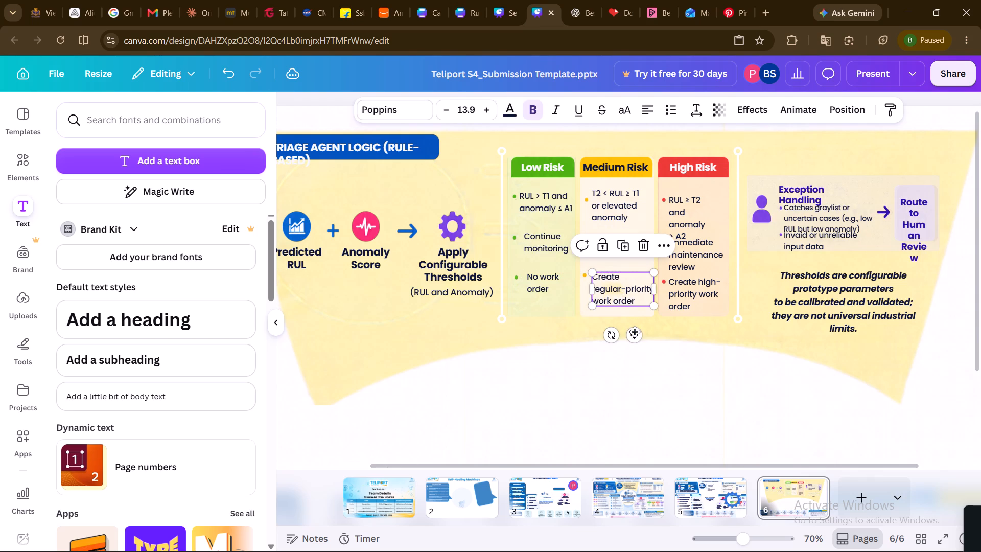
pyautogui.click(617, 367)
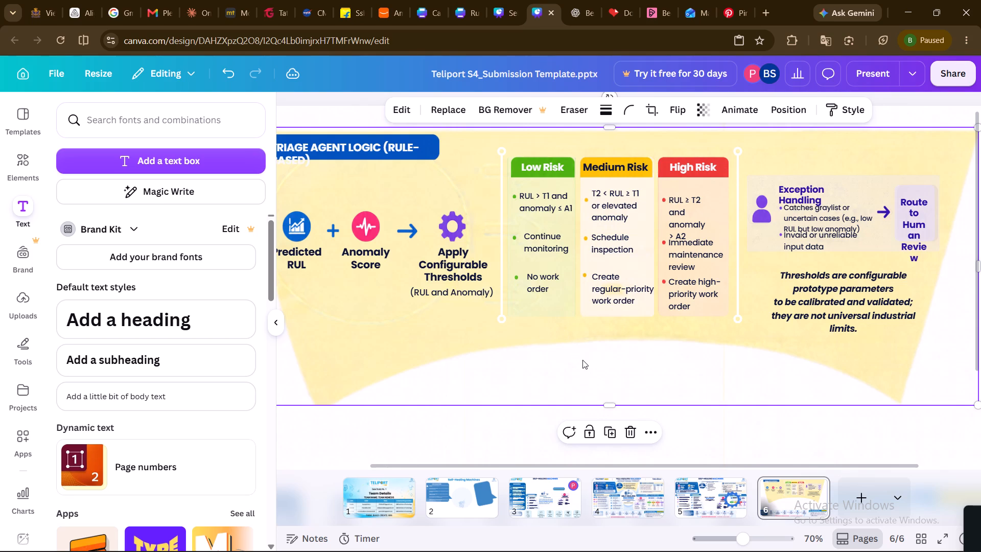
pyautogui.click(608, 238)
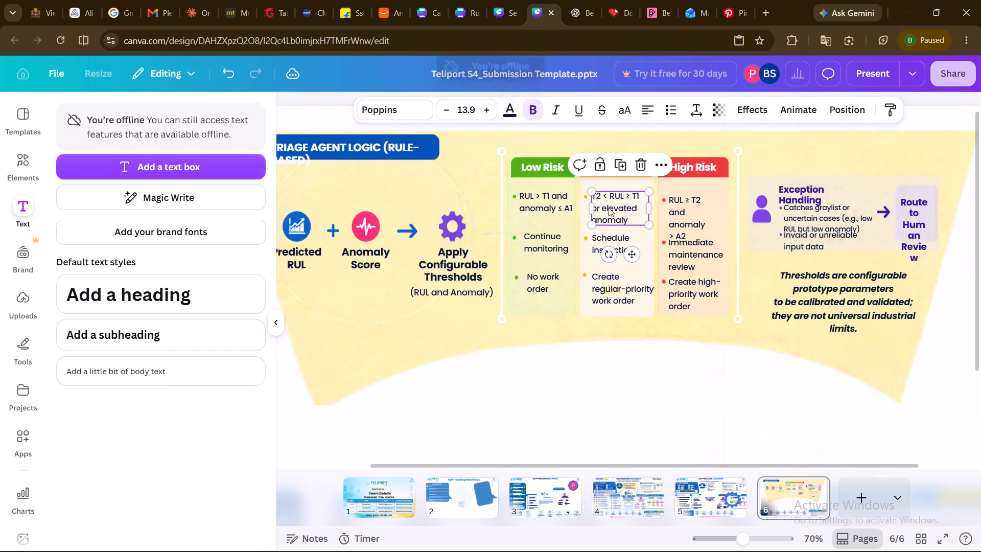
pyautogui.click(633, 256)
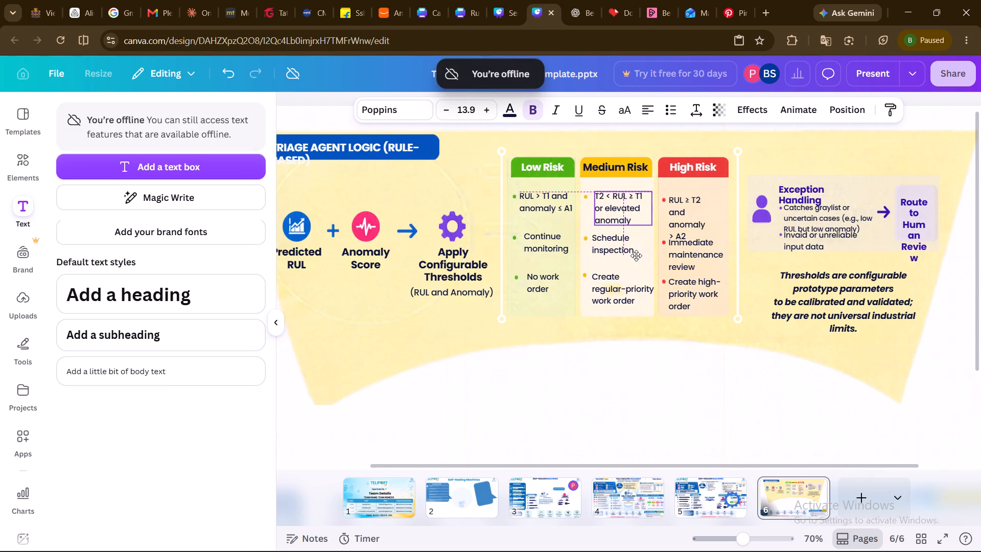
pyautogui.click(636, 256)
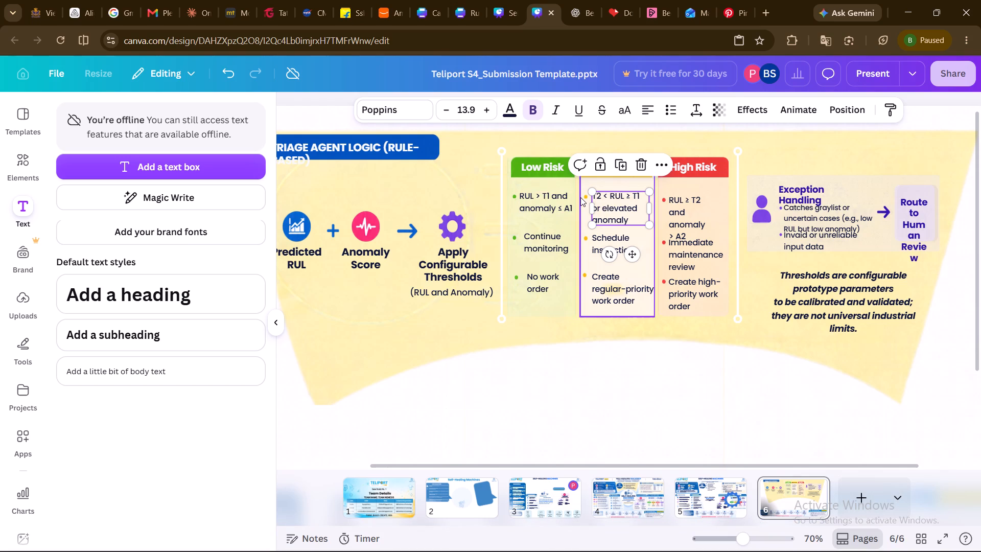
pyautogui.click(597, 375)
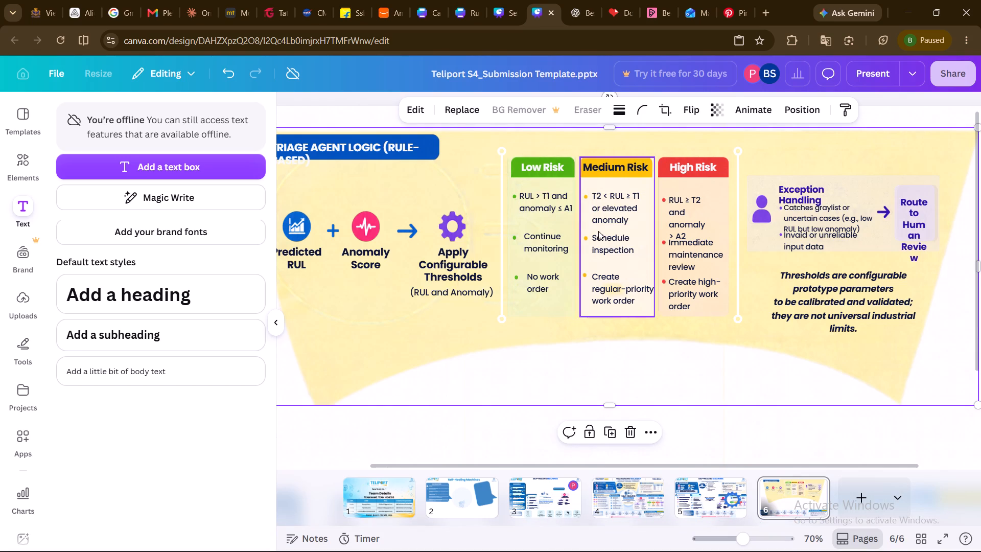
# Delete "or" from the "T2 < RUL ≥ T1 or elevated anomaly" text in the Medium Risk card and narrow its text box slightly.
pyautogui.doubleClick(622, 214)
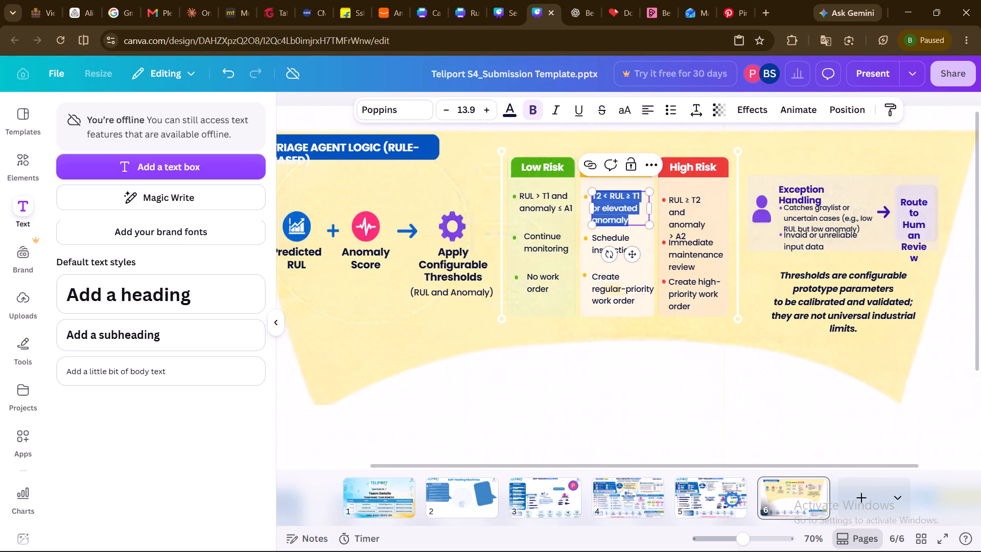
pyautogui.click(600, 209)
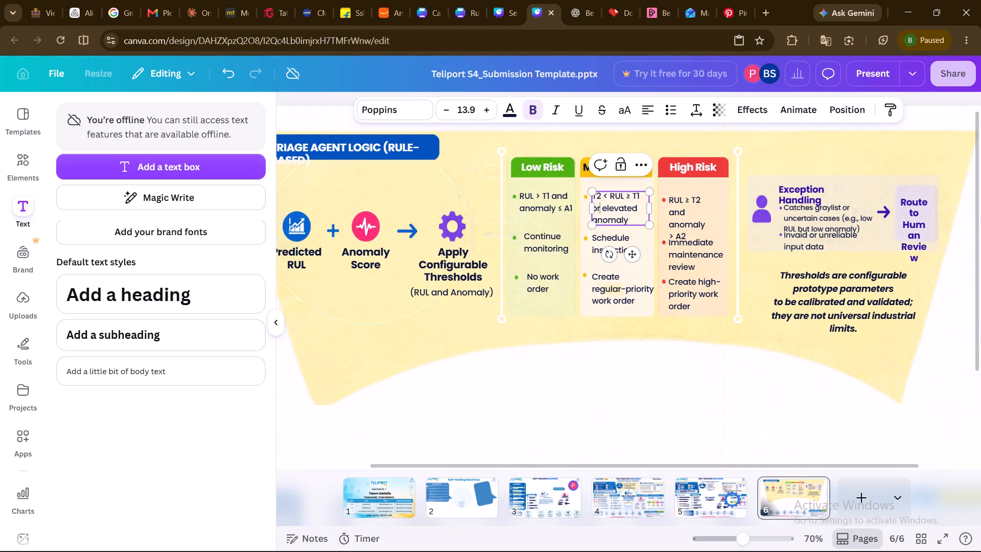
pyautogui.press('Right')
pyautogui.press('BackSpace')
pyautogui.press('BackSpace')
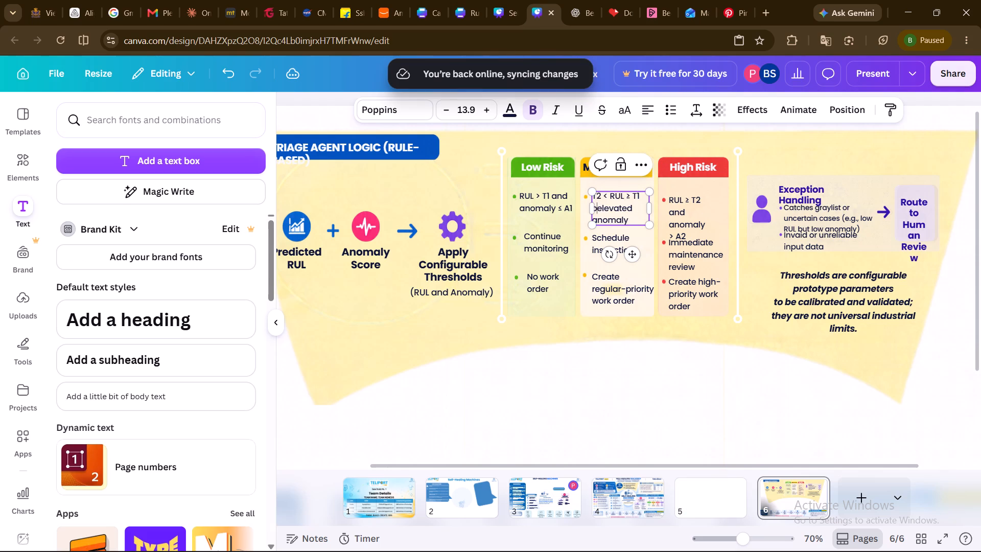
pyautogui.press('BackSpace')
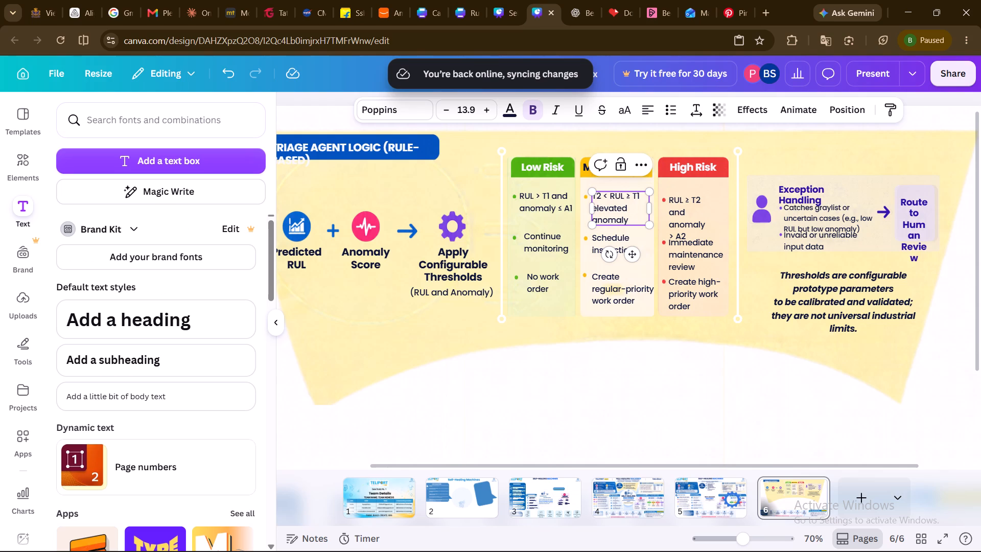
pyautogui.click(649, 210)
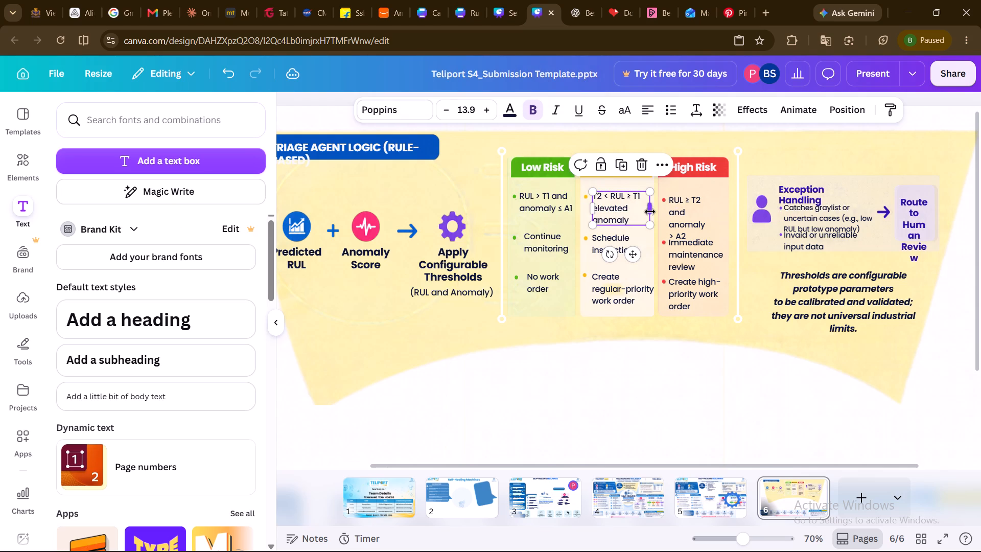
pyautogui.click(650, 214)
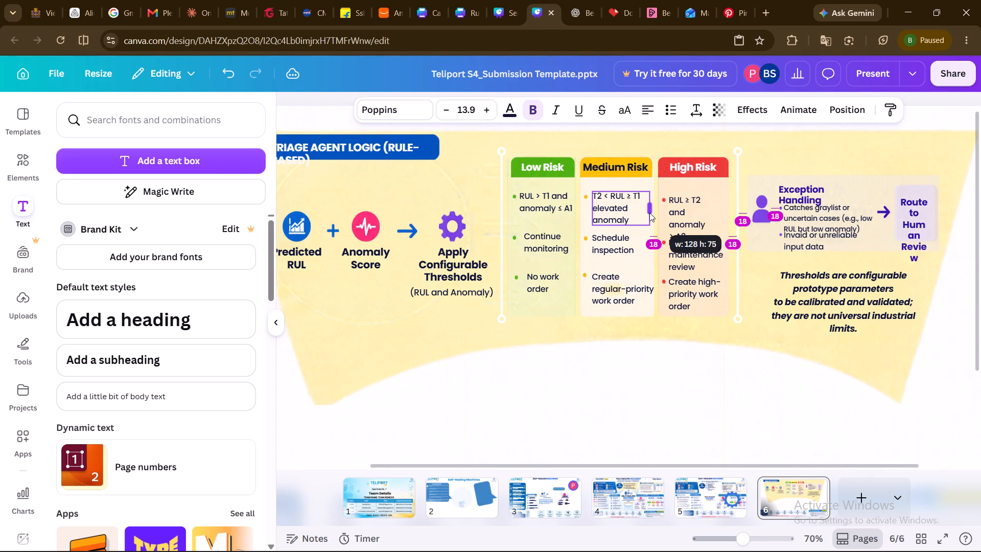
pyautogui.click(629, 217)
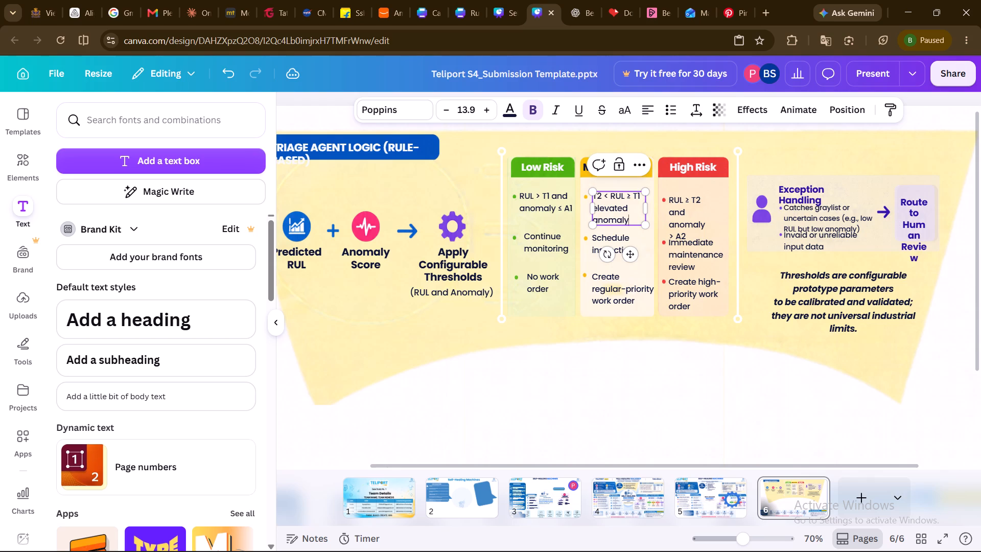
# Remove bold from "elevated anomaly" in the Medium Risk card and reduce its font size to 9.9.
pyautogui.moveTo(629, 217); pyautogui.dragTo(599, 210)
pyautogui.moveTo(599, 210); pyautogui.dragTo(595, 208)
pyautogui.moveTo(594, 209); pyautogui.dragTo(630, 215)
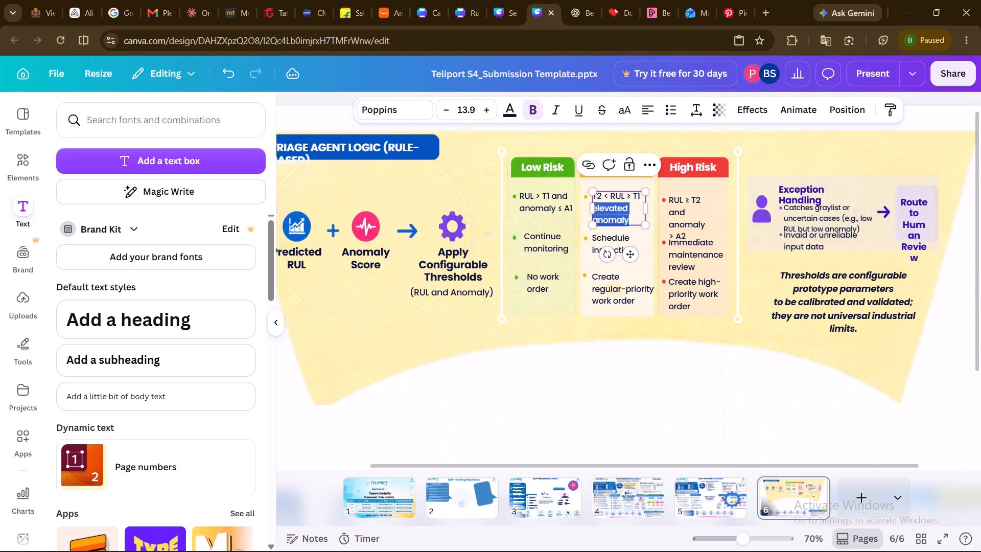
pyautogui.click(531, 114)
pyautogui.click(448, 109)
pyautogui.click(448, 109)
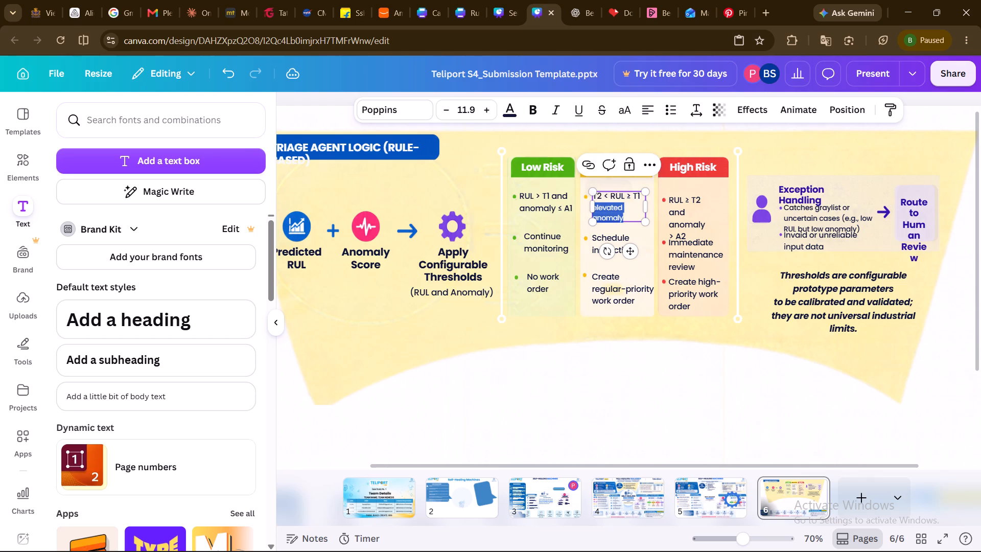
pyautogui.click(444, 114)
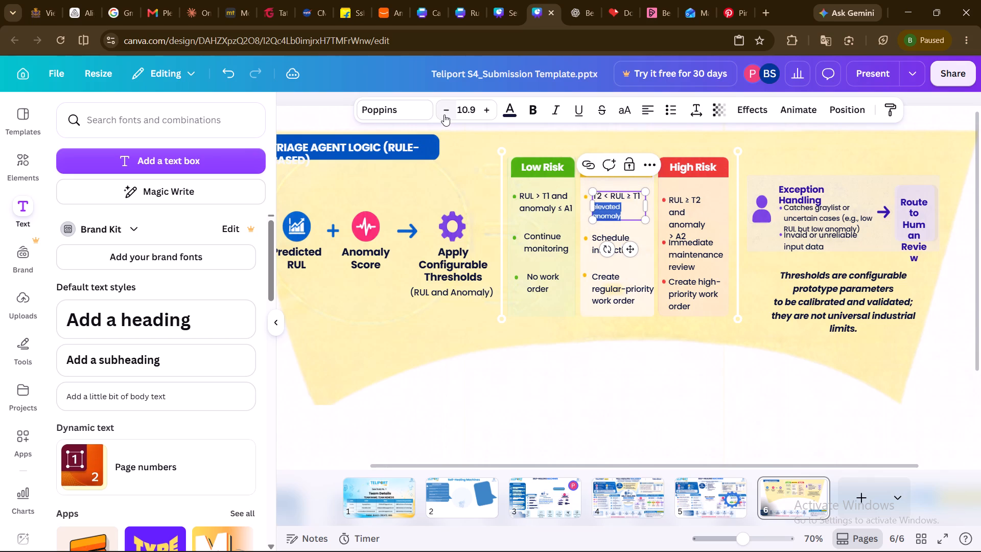
pyautogui.click(444, 114)
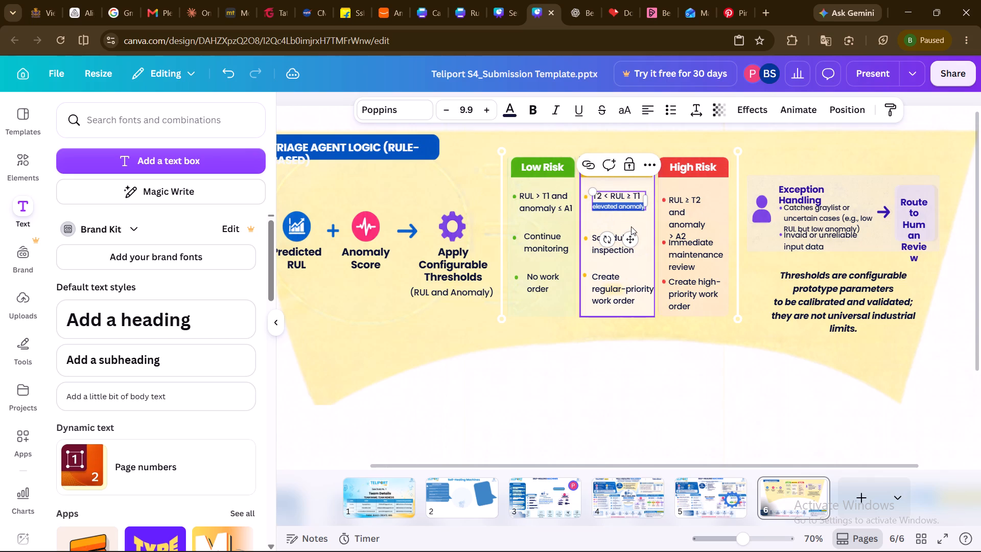
# Insert "or" before "elevated anomaly" and enclose the phrase in parentheses so it reads "(or elevated anomaly)".
pyautogui.click(614, 218)
pyautogui.doubleClick(609, 203)
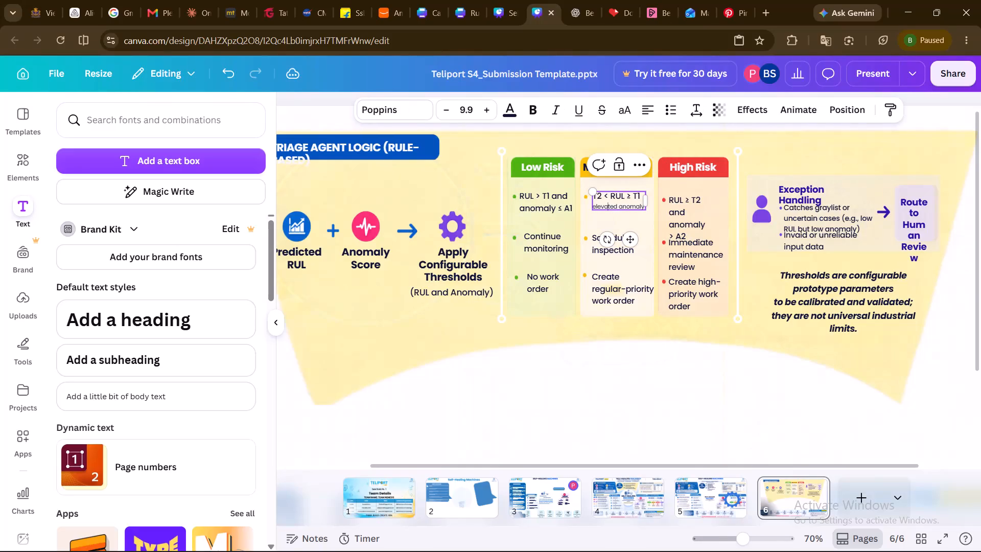
pyautogui.press('Left')
pyautogui.press('Left')
pyautogui.press('Left')
pyautogui.press('Left')
pyautogui.press('Left')
pyautogui.press('o')
pyautogui.press('r')
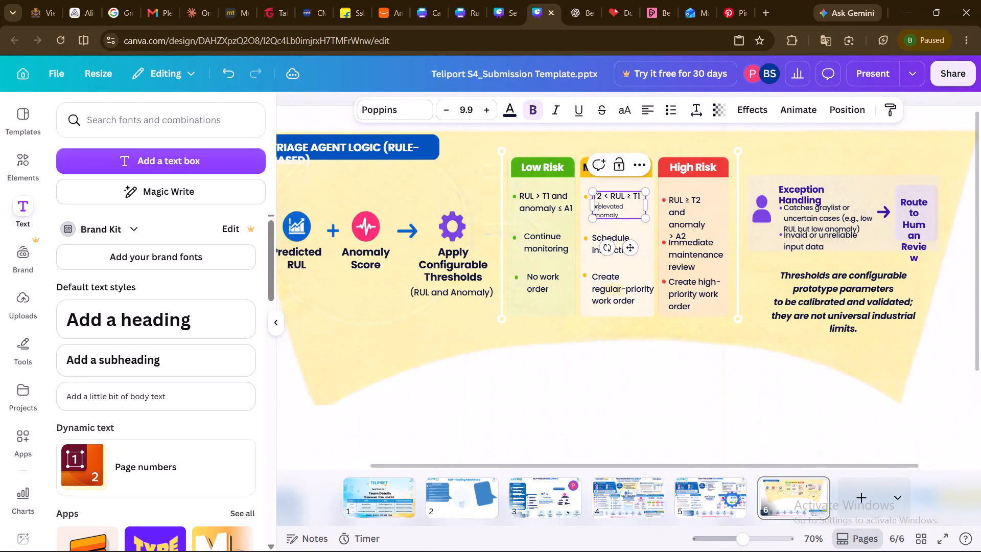
pyautogui.press('space')
pyautogui.press('Left')
pyautogui.press('Left')
pyautogui.press('Left')
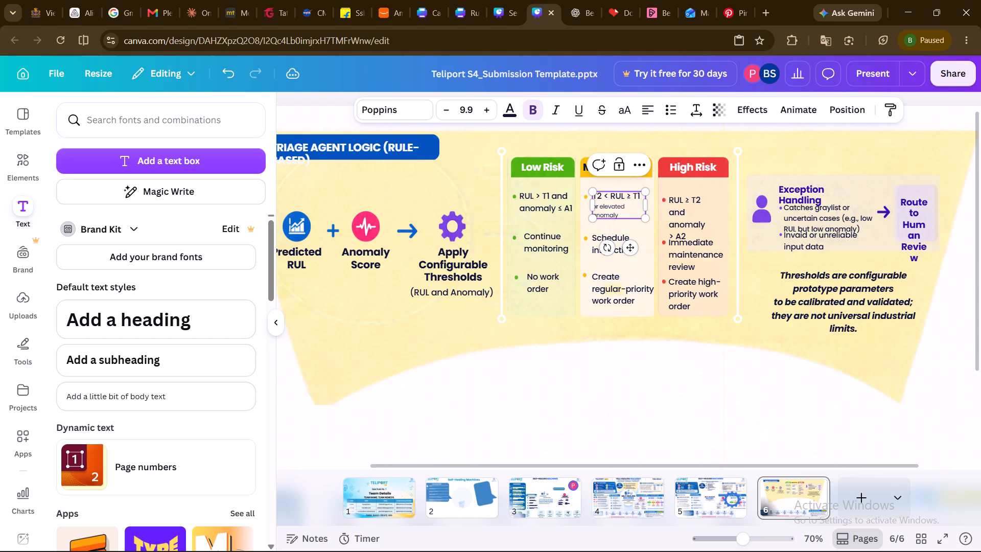
pyautogui.hotkey('shift', '(')
pyautogui.press('Down')
pyautogui.press('Right')
pyautogui.press('Right')
pyautogui.press('Right')
pyautogui.press('Right')
pyautogui.press('Right')
pyautogui.press('Right')
pyautogui.hotkey('shift', ')')
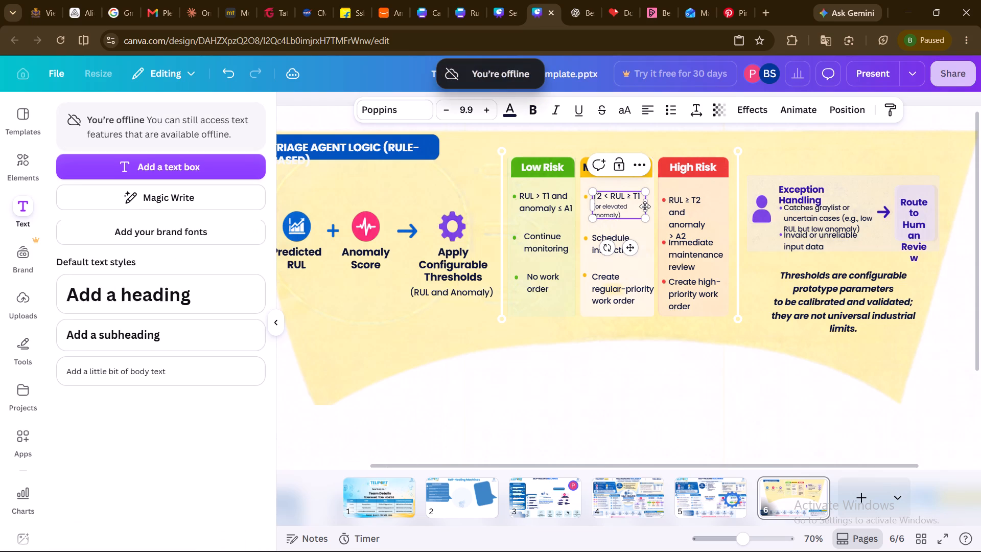
# Widen the "T2 < RUL ≥ T1" text box until "(or elevated anomaly)" fits on one line.
pyautogui.click(645, 206)
pyautogui.click(633, 206)
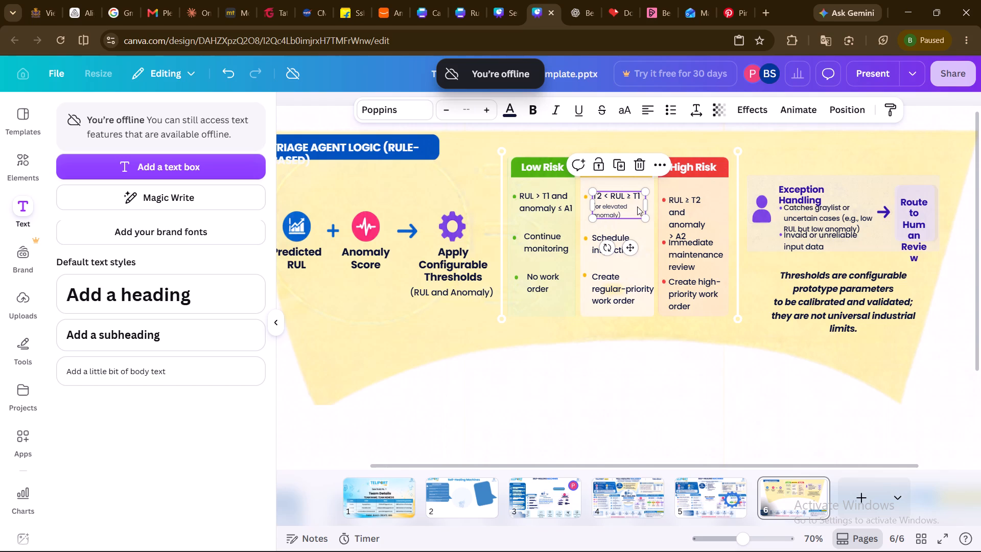
pyautogui.moveTo(647, 206); pyautogui.dragTo(652, 206)
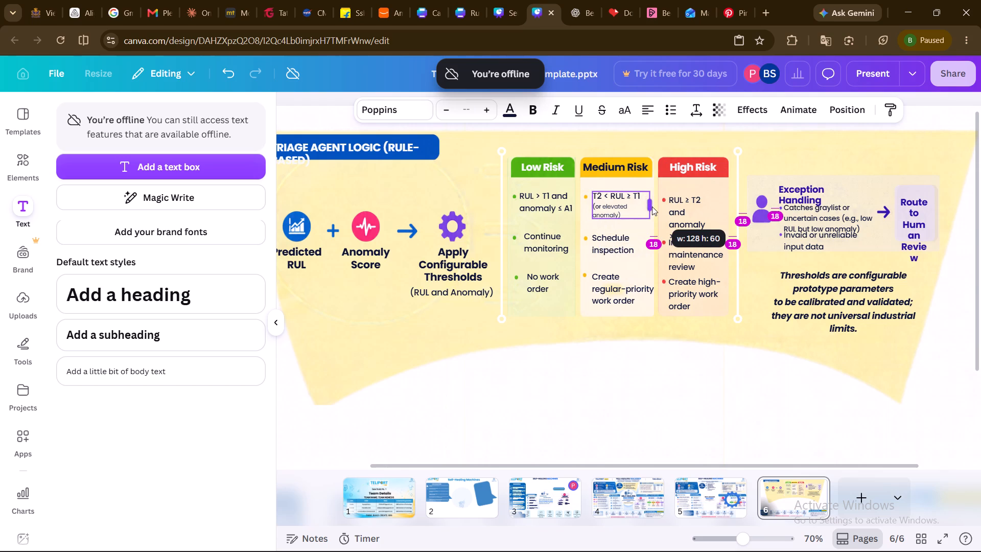
pyautogui.moveTo(652, 206); pyautogui.dragTo(661, 206)
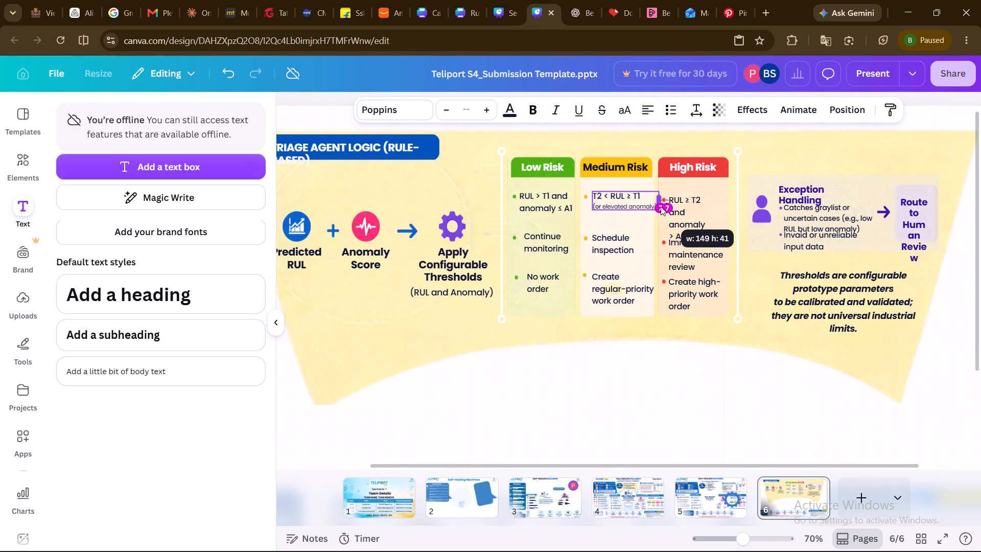
pyautogui.moveTo(661, 206); pyautogui.dragTo(659, 206)
pyautogui.click(646, 225)
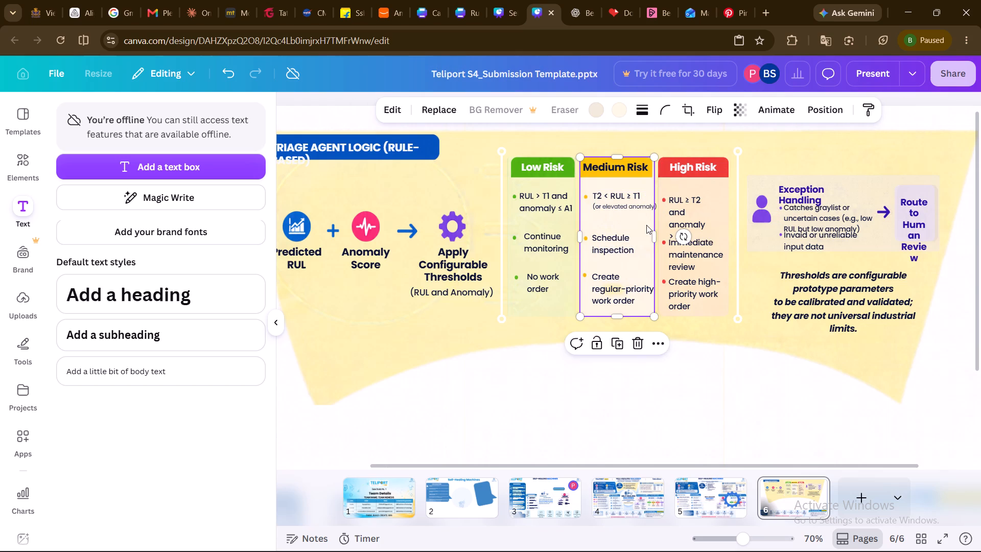
# Extend the High Risk card background's right edge slightly outward and pull its left edge in, away from the Medium Risk card.
pyautogui.click(721, 224)
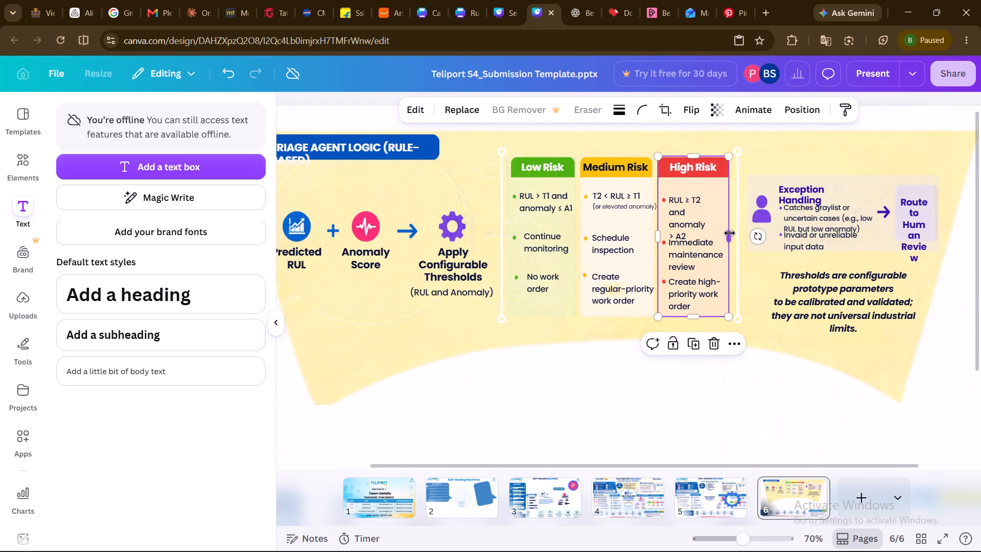
pyautogui.click(730, 237)
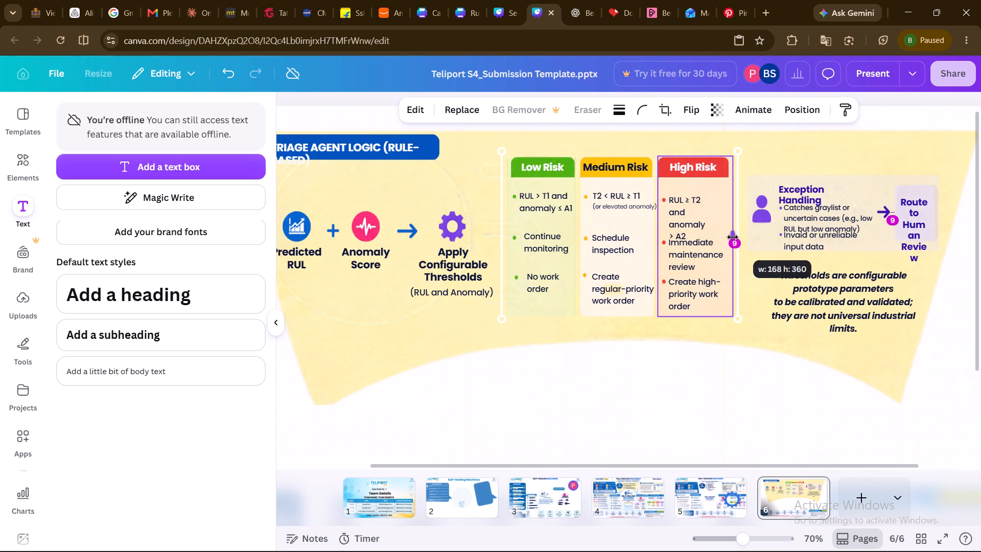
pyautogui.click(666, 230)
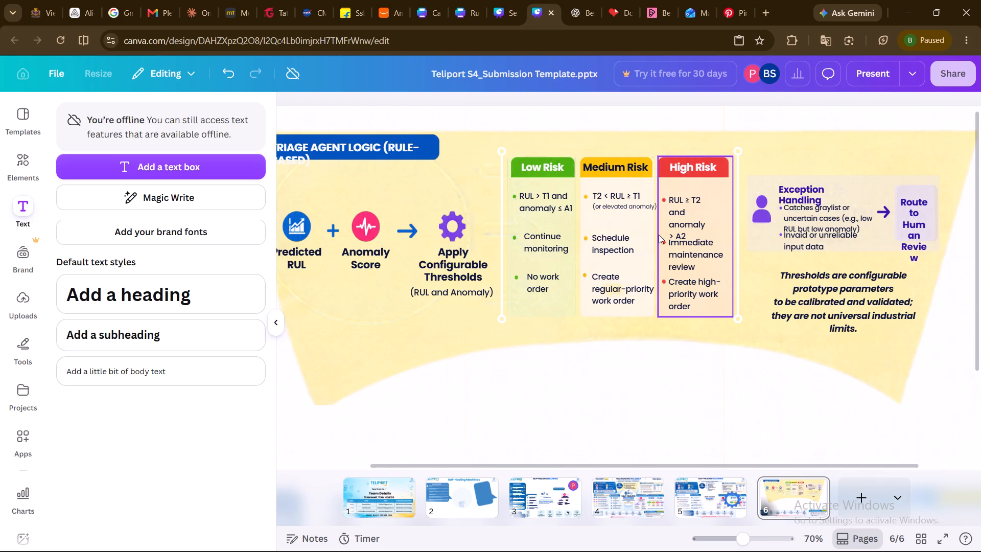
pyautogui.click(667, 223)
pyautogui.click(657, 237)
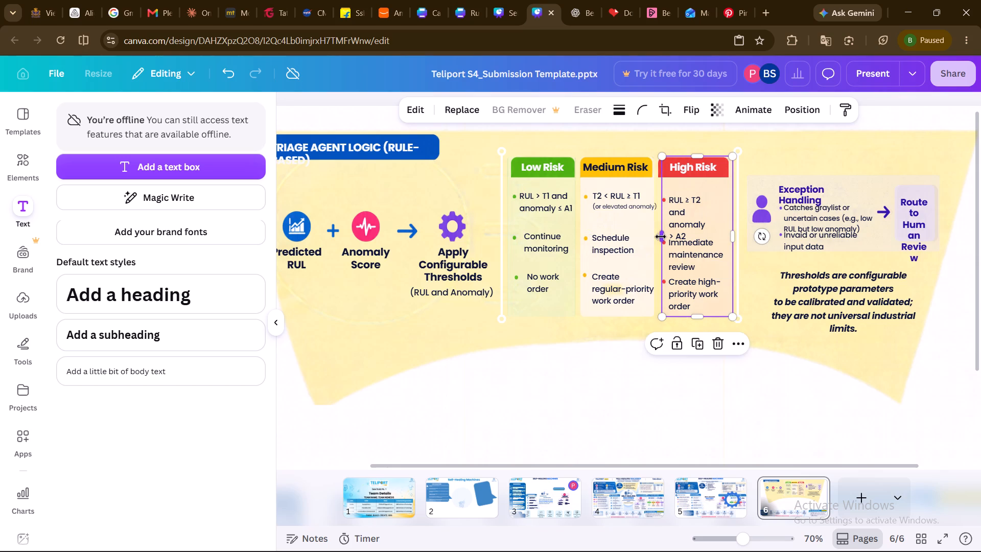
# Widen the Medium Risk card background slightly towards the High Risk card to hold "(or elevated anomaly)".
pyautogui.click(625, 227)
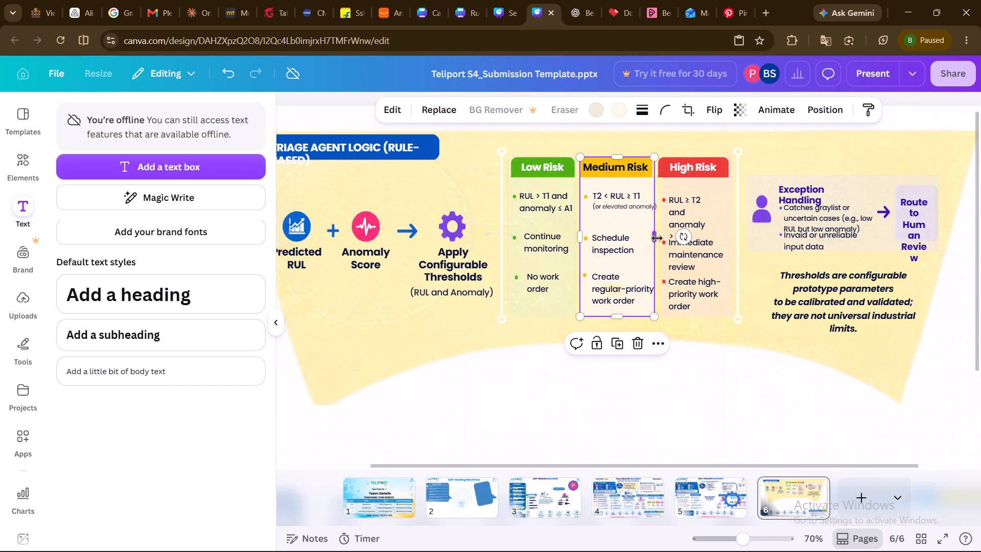
pyautogui.click(658, 238)
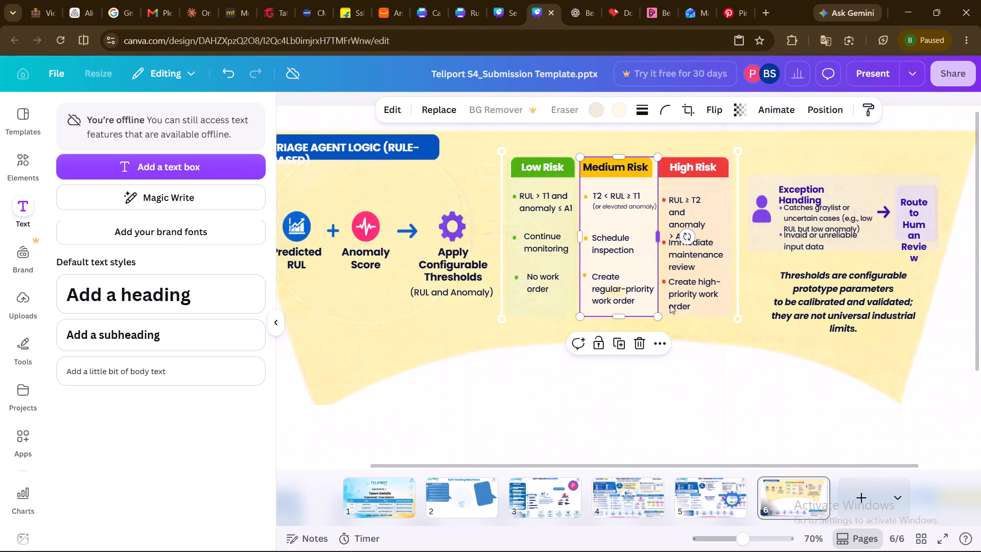
pyautogui.click(692, 370)
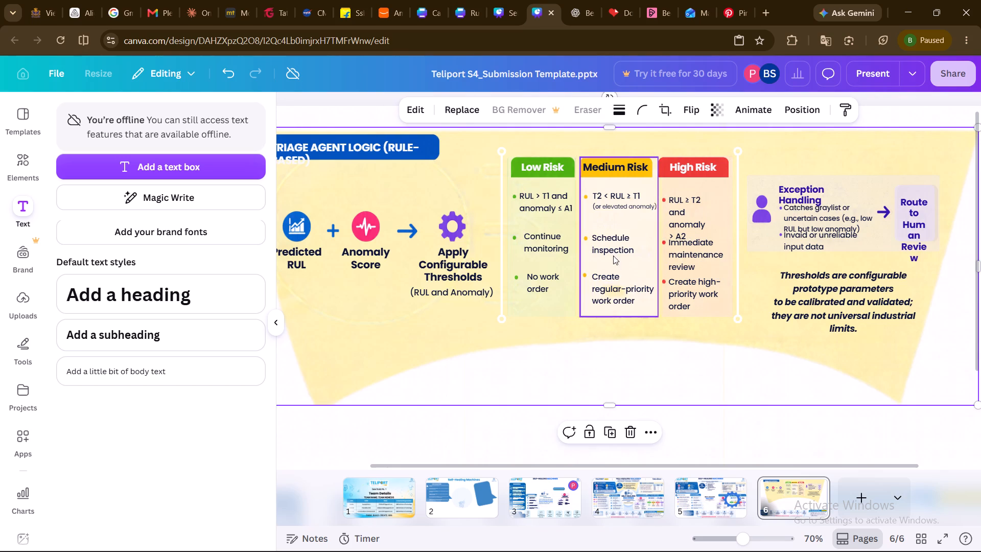
# Move the "T2 < RUL ≥ T1 (or elevated anomaly)" text close beside the top yellow bullet, level with the Low Risk card's first line.
pyautogui.click(614, 193)
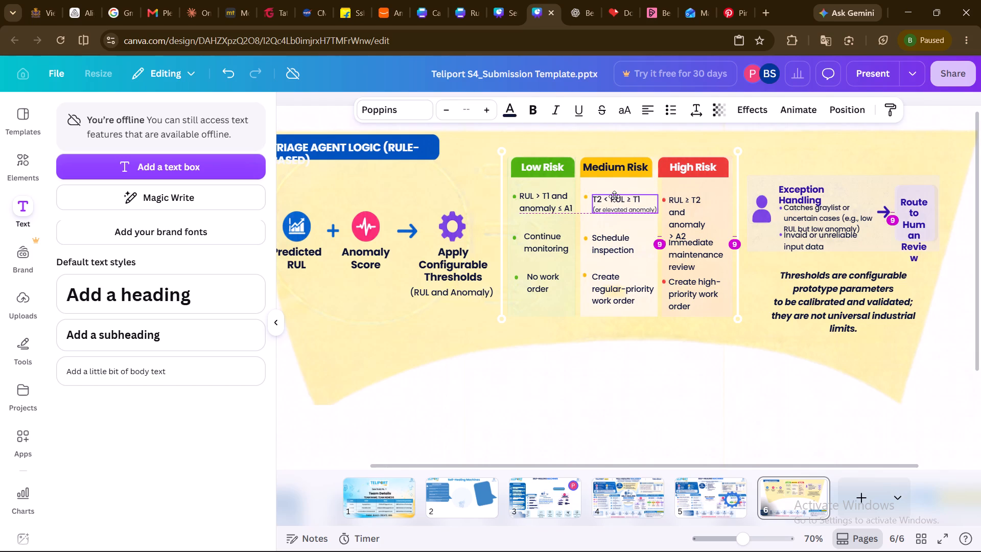
pyautogui.moveTo(615, 204); pyautogui.dragTo(615, 200)
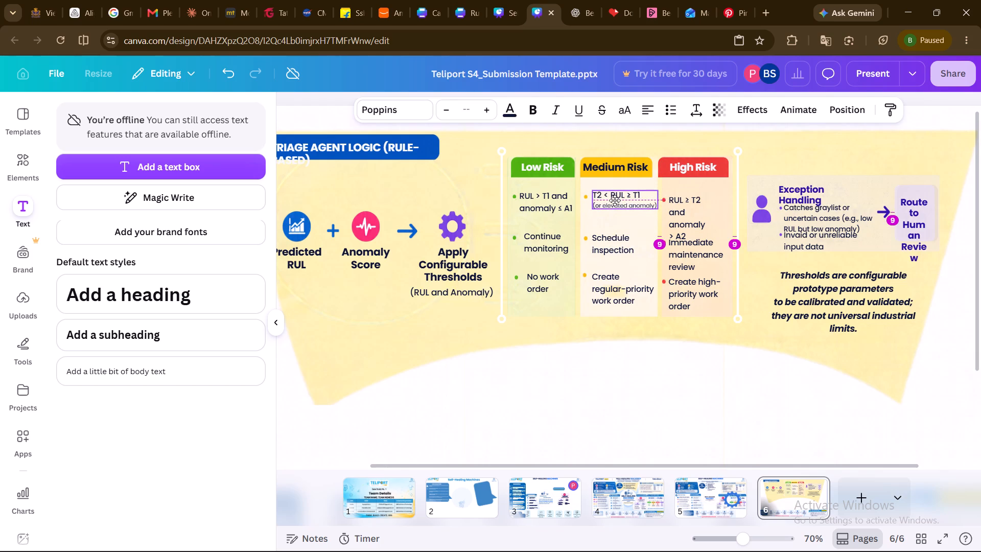
pyautogui.moveTo(615, 200); pyautogui.dragTo(614, 194)
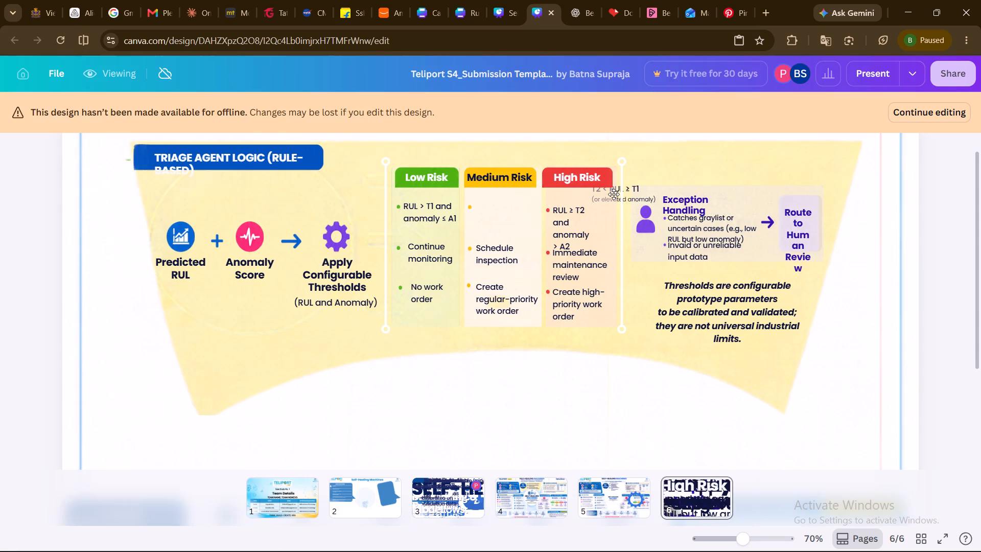
pyautogui.moveTo(614, 194); pyautogui.dragTo(500, 213)
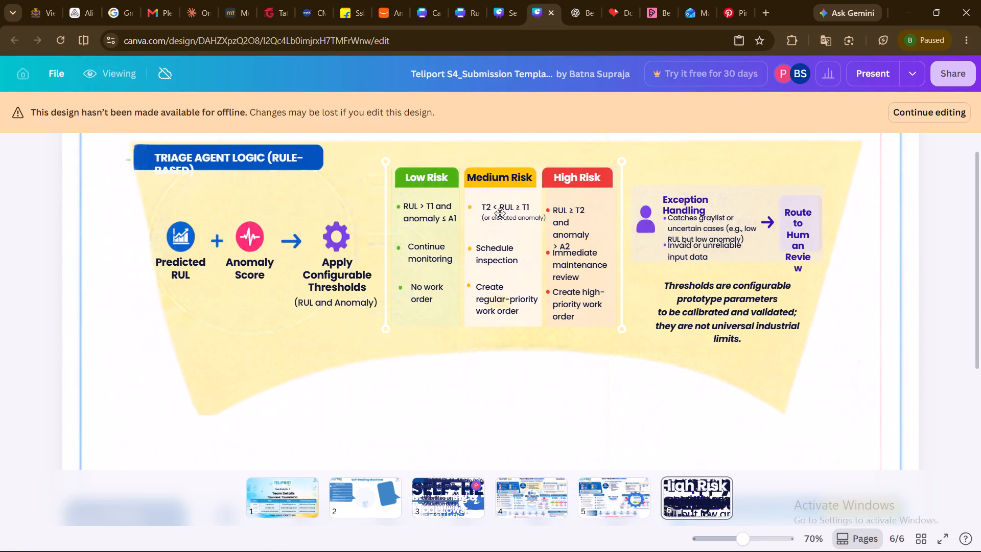
pyautogui.moveTo(500, 213); pyautogui.dragTo(497, 213)
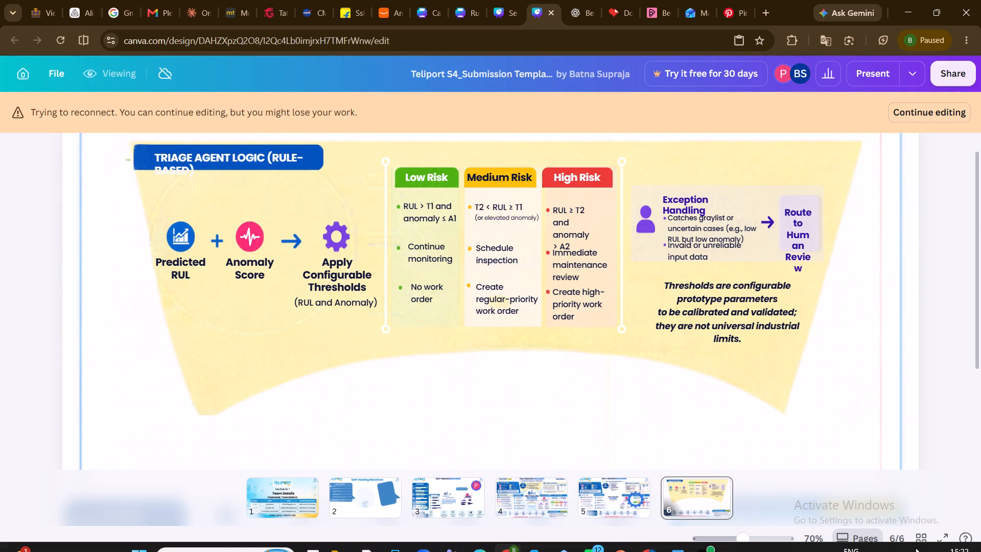
# Open the Windows network quick settings.
pyautogui.click(875, 541)
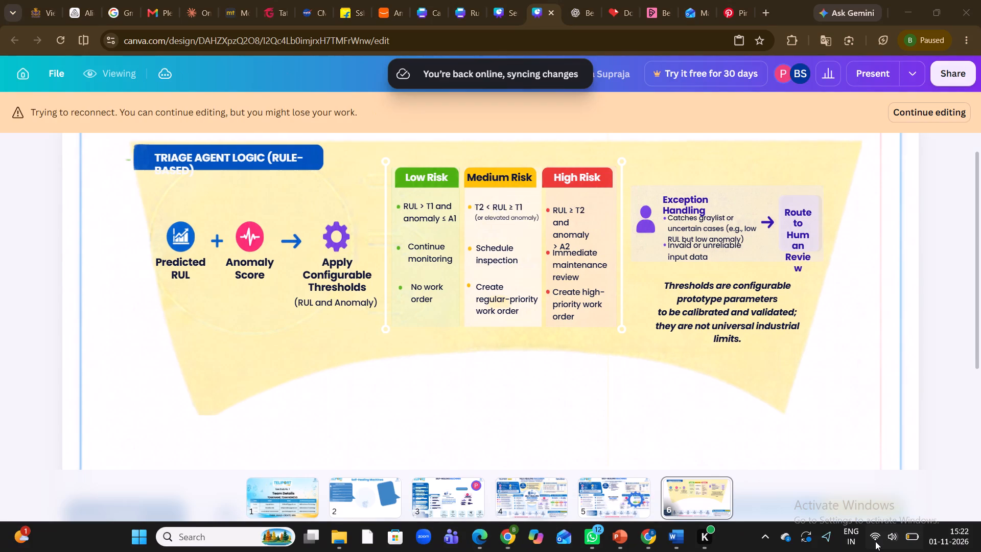